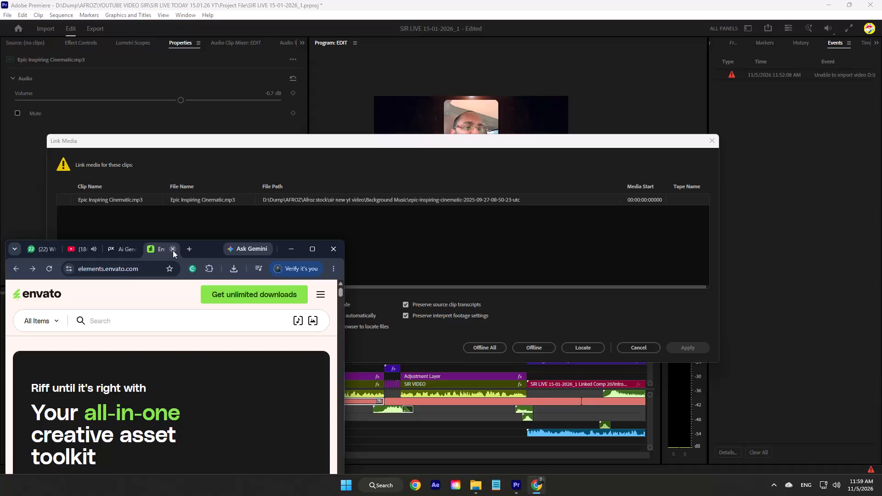
Close the Envato browser tab and minimise the browser window.
{"action": "left_click", "coordinate": [173, 250]}
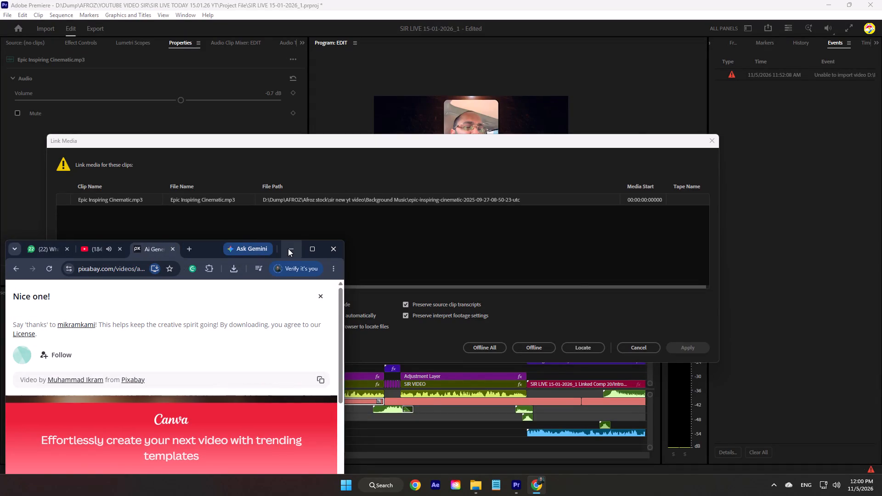
{"action": "left_click", "coordinate": [288, 248]}
Dismiss the Link Media dialog and close the SIR LIVE 15-01-2026_1 project in Premiere without saving changes.
{"action": "left_click", "coordinate": [717, 141]}
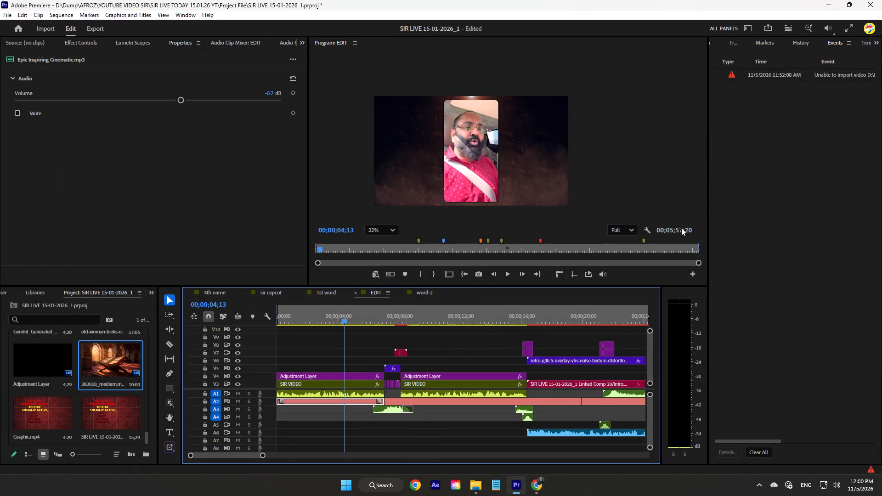
{"action": "left_click_drag", "start_coordinate": [330, 316], "coordinate": [234, 331]}
{"action": "left_click_drag", "start_coordinate": [881, 0], "coordinate": [876, 3]}
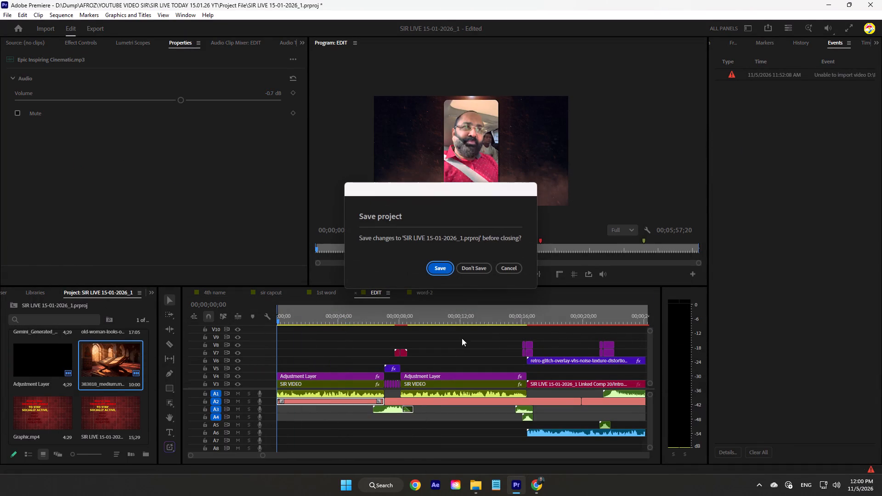
{"action": "left_click", "coordinate": [470, 271]}
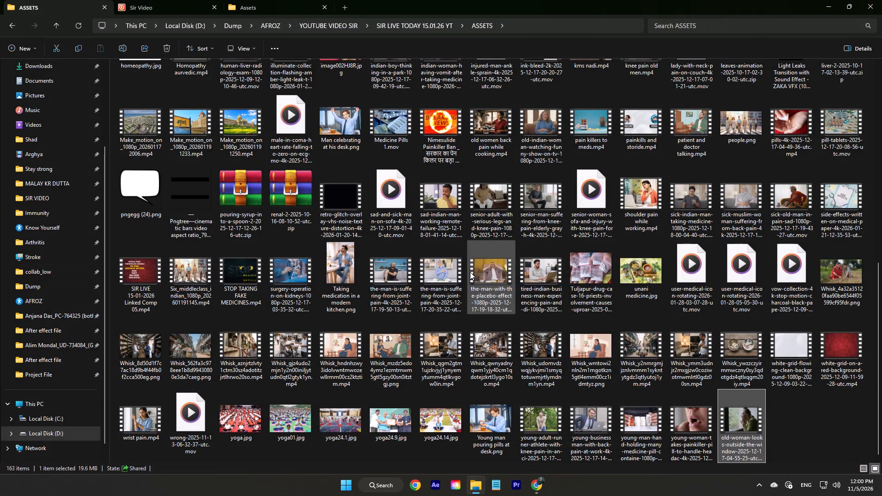
Look through the SIR LIVE TODAY 20.01.26 folder and the WORLD HEART DAY Render folder, finishing in YOUTUBE VIDEO SIR.
{"action": "left_click", "coordinate": [58, 28]}
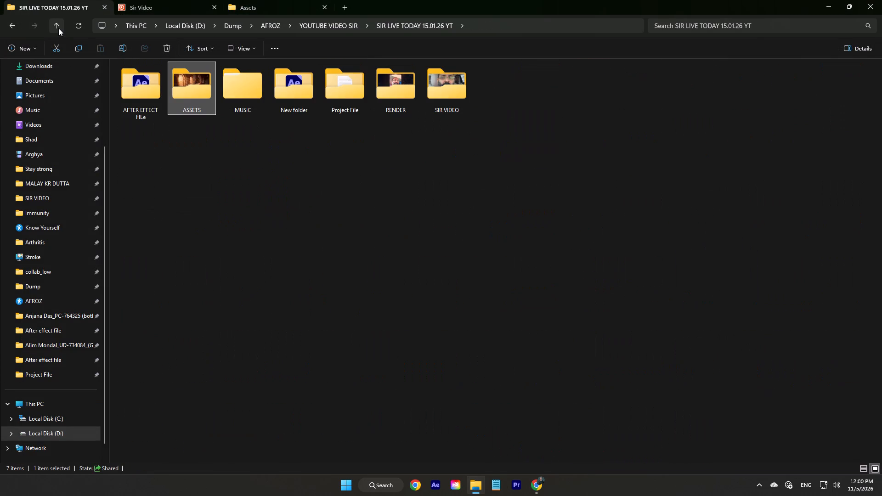
{"action": "left_click", "coordinate": [58, 28]}
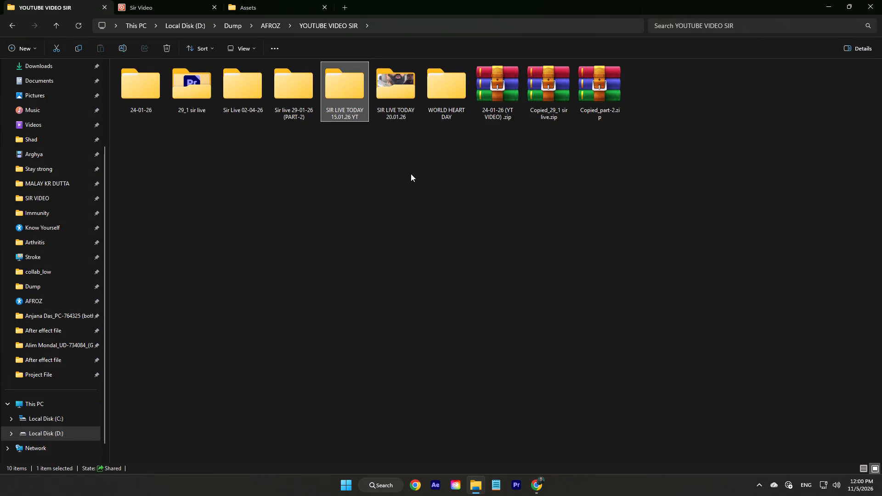
{"action": "double_click", "coordinate": [403, 105]}
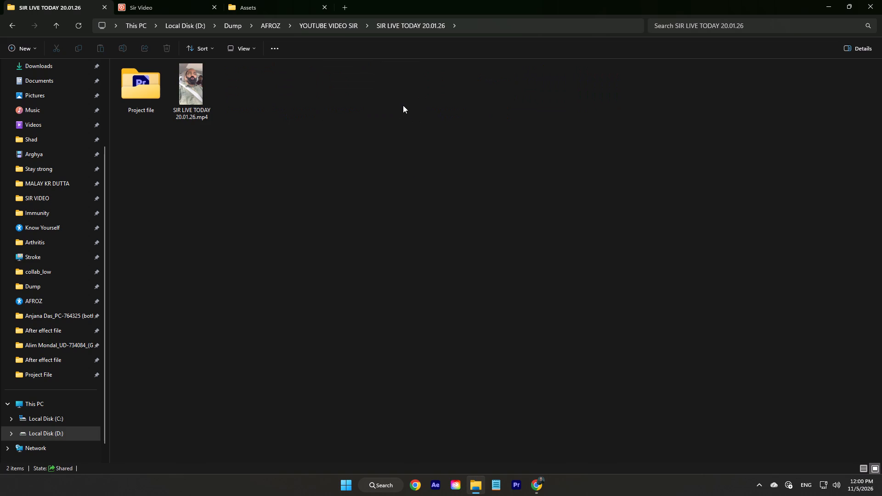
{"action": "left_click", "coordinate": [58, 25]}
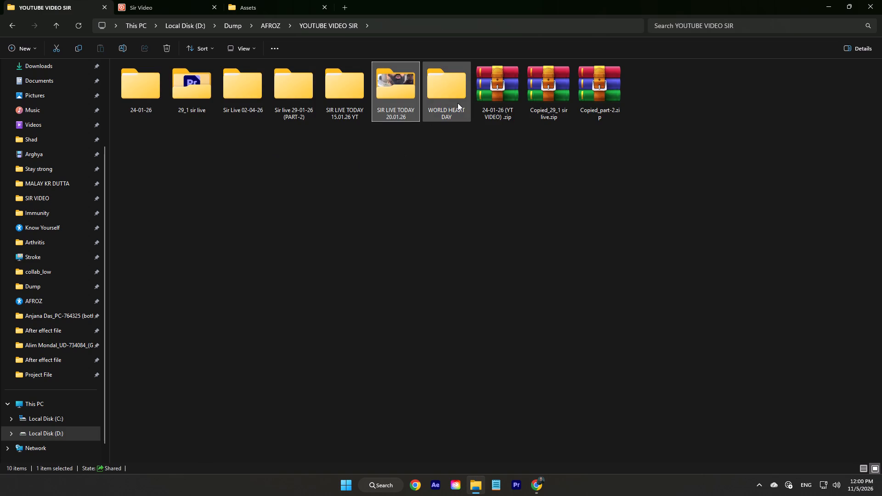
{"action": "double_click", "coordinate": [458, 103]}
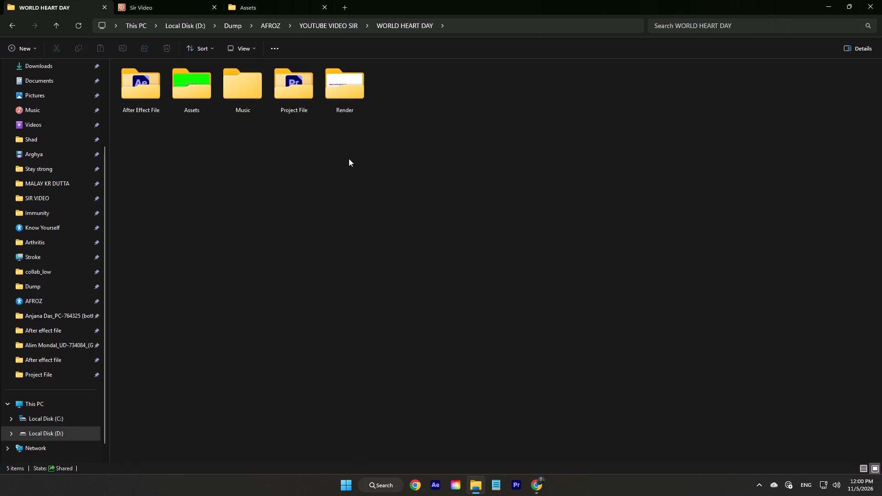
{"action": "double_click", "coordinate": [336, 107]}
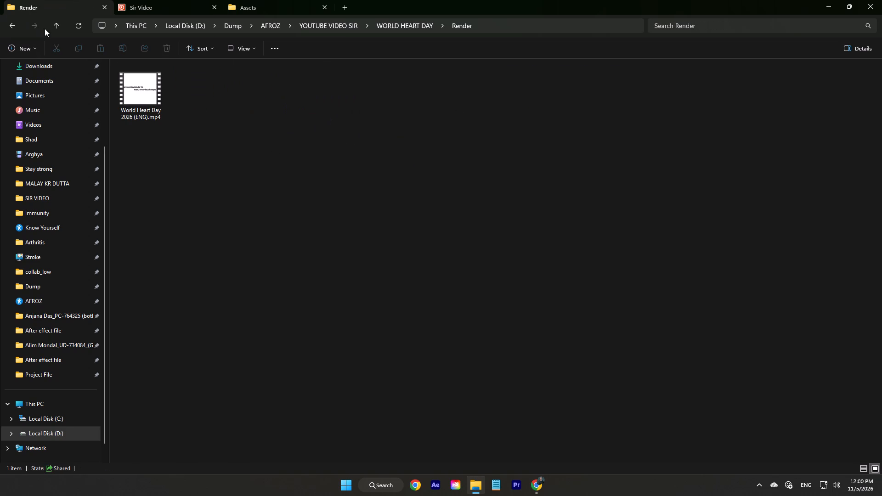
{"action": "left_click", "coordinate": [62, 19]}
{"action": "left_click", "coordinate": [60, 21]}
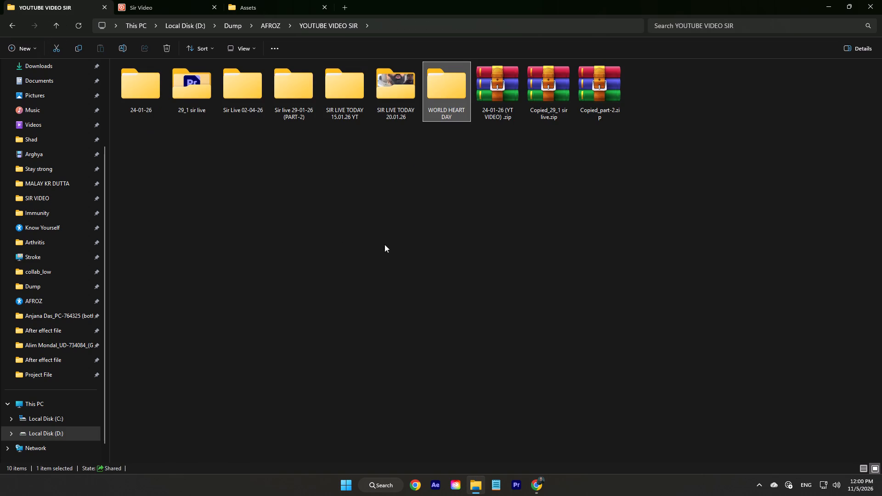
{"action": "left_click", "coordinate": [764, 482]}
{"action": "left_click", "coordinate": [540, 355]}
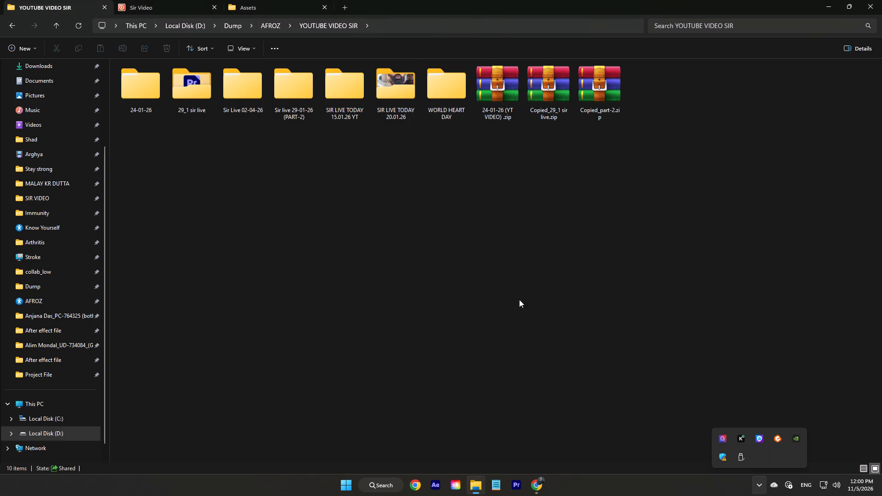
Check the combined properties of the three ZIP archives in the YOUTUBE VIDEO SIR folder.
{"action": "left_click_drag", "start_coordinate": [686, 136], "coordinate": [508, 88]}
{"action": "right_click", "coordinate": [508, 88]}
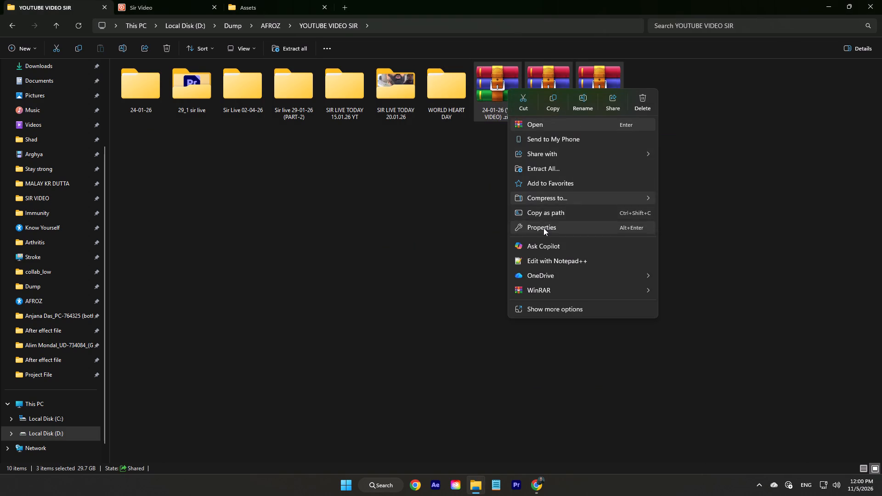
{"action": "left_click", "coordinate": [543, 228]}
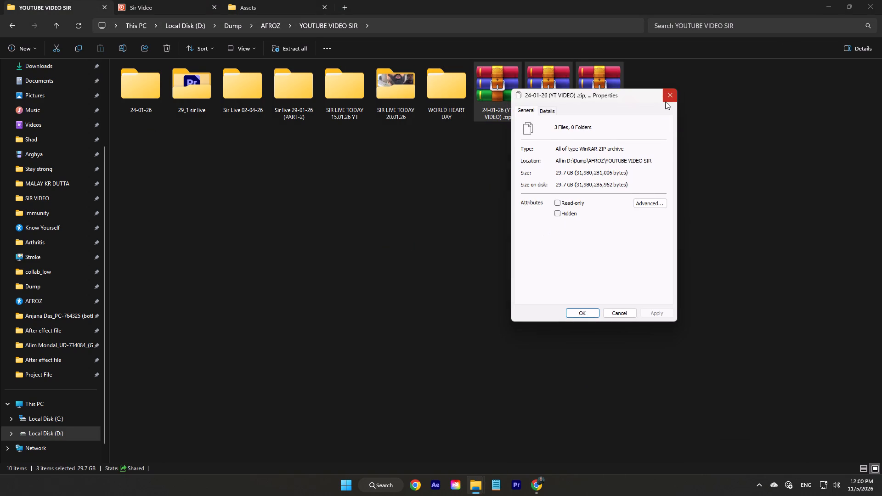
{"action": "left_click", "coordinate": [668, 91]}
{"action": "left_click", "coordinate": [397, 225]}
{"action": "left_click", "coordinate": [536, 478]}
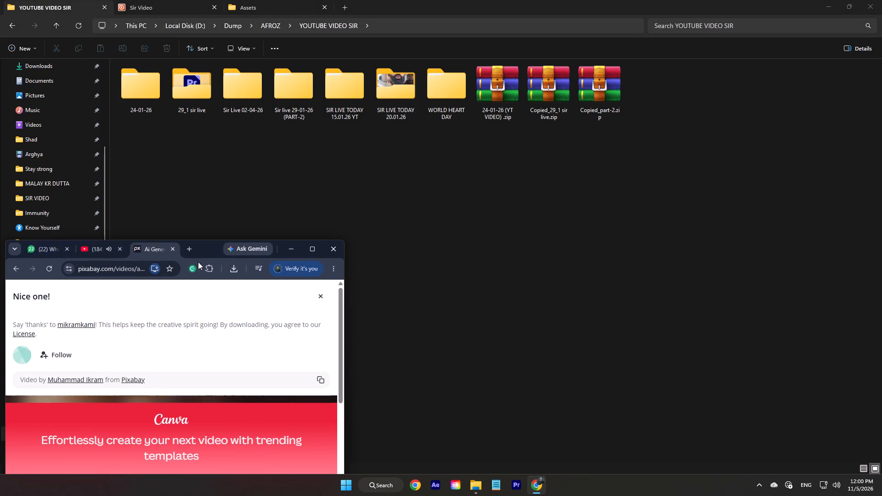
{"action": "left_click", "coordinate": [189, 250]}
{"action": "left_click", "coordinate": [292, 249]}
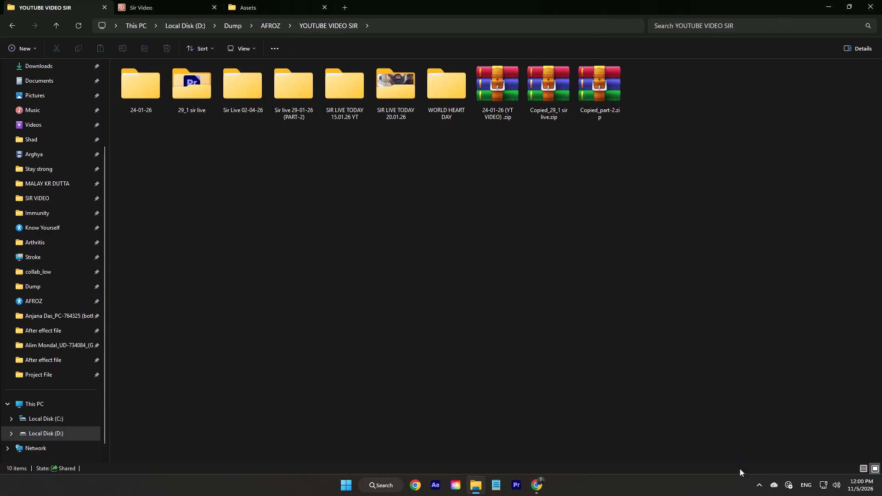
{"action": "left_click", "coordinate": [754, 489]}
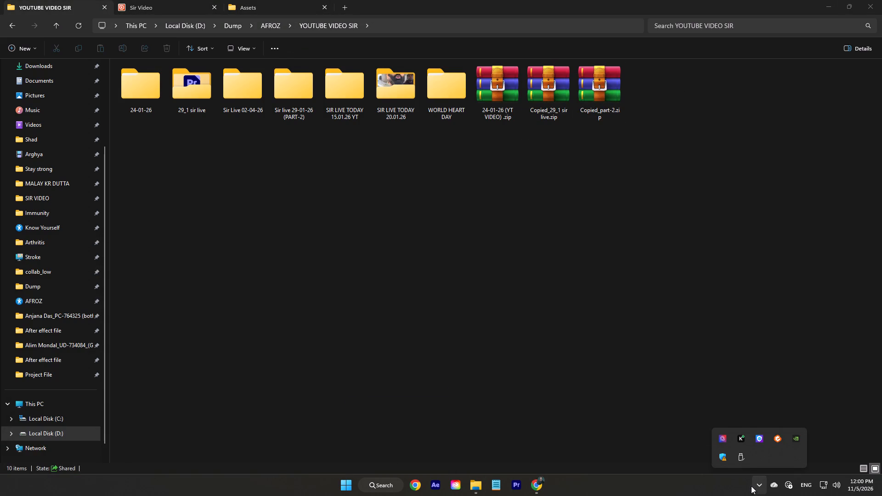
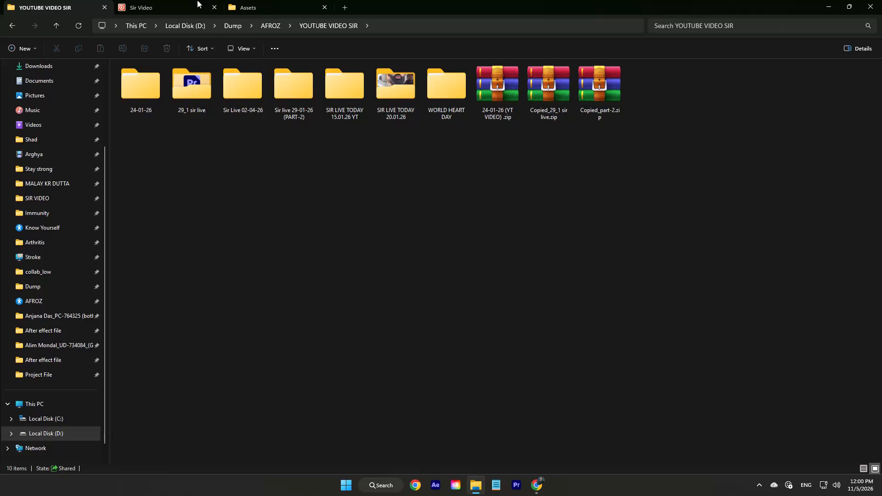
Browse the Sir Video and Testimony folders on the Akash Sharing network share, including the first patient folder and its Render subfolder.
{"action": "left_click", "coordinate": [160, 0]}
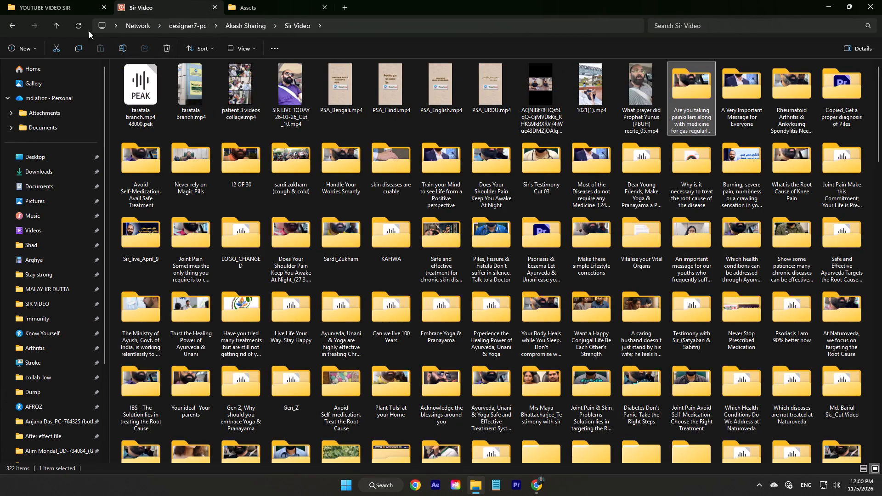
{"action": "left_click", "coordinate": [62, 28]}
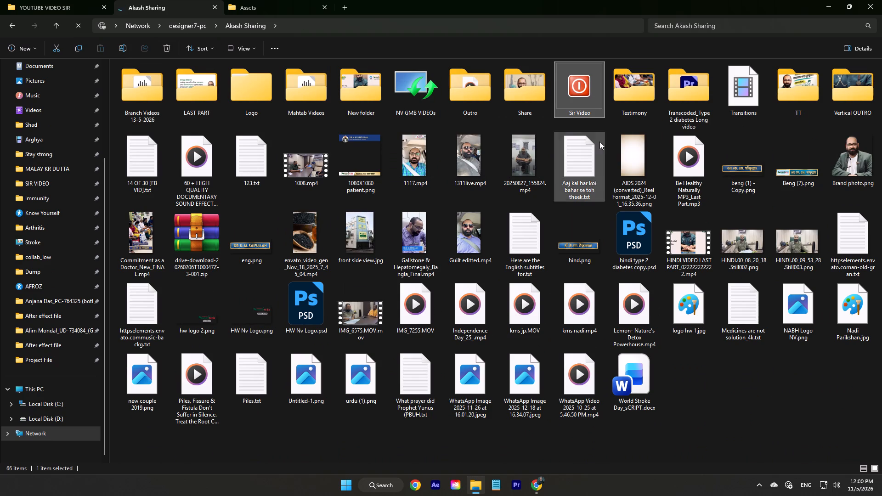
{"action": "double_click", "coordinate": [638, 99]}
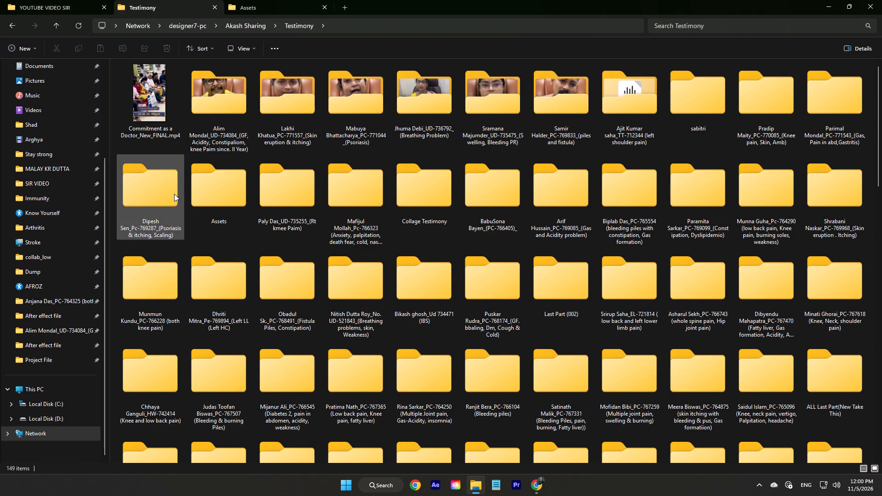
{"action": "double_click", "coordinate": [218, 141]}
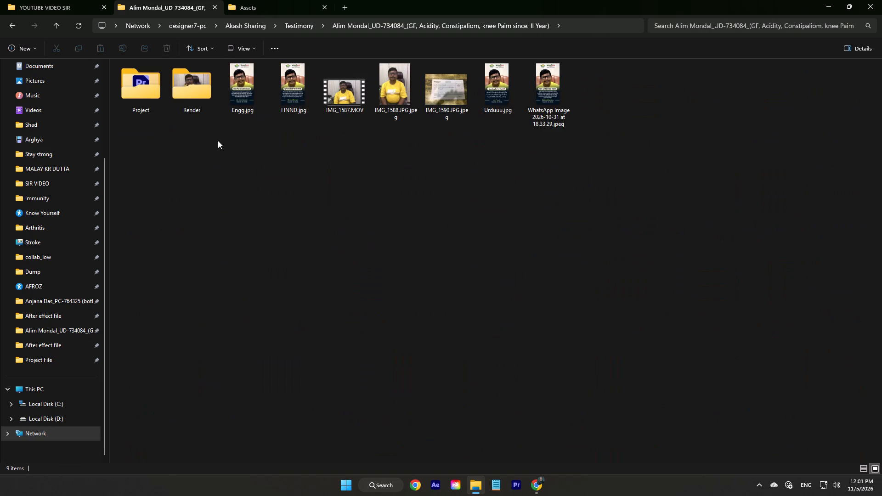
{"action": "double_click", "coordinate": [195, 104]}
{"action": "left_click", "coordinate": [54, 26]}
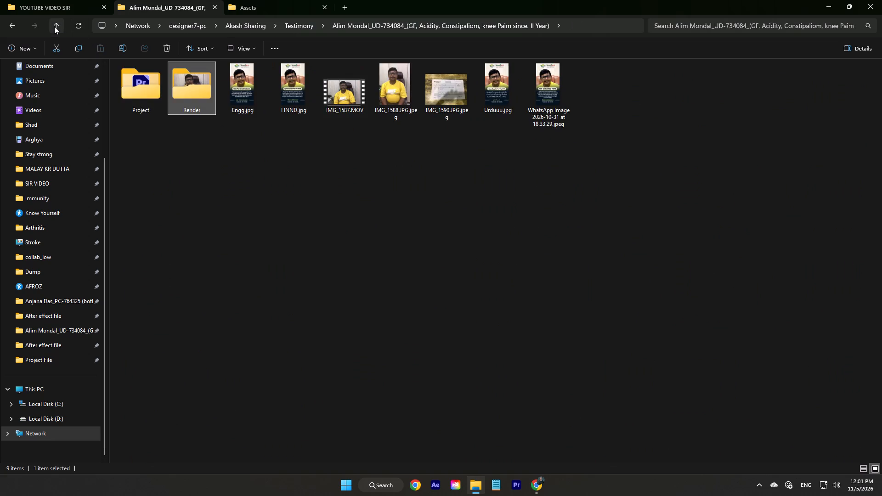
{"action": "left_click", "coordinate": [54, 26]}
{"action": "left_click", "coordinate": [57, 25]}
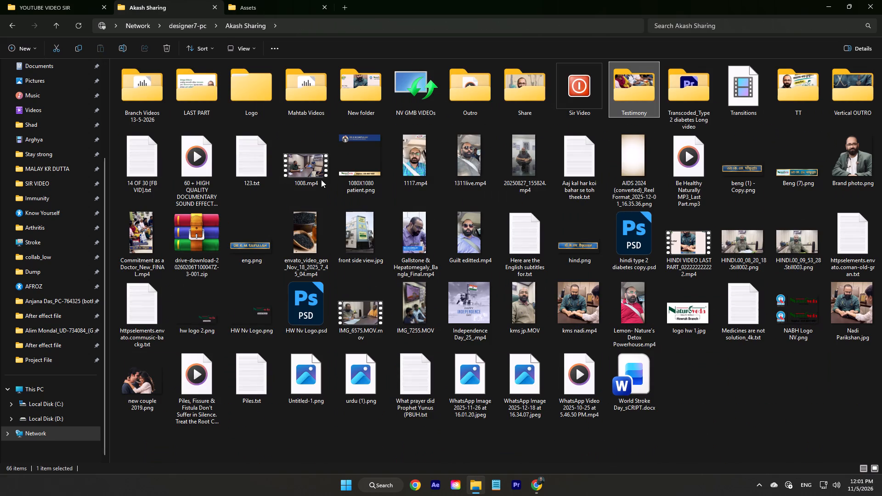
{"action": "double_click", "coordinate": [569, 101]}
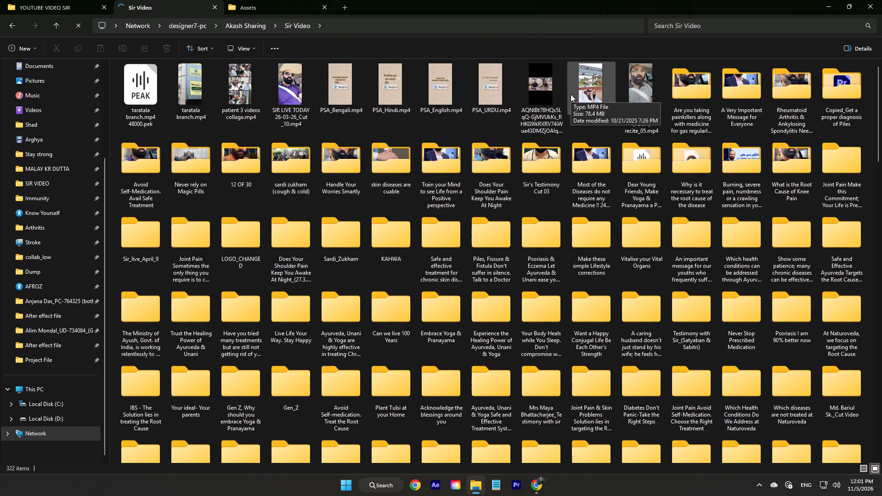
{"action": "left_click", "coordinate": [65, 26]}
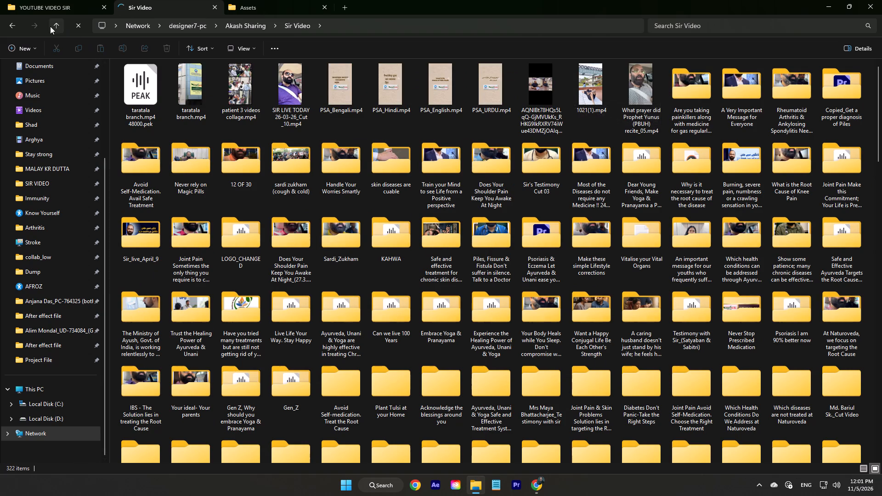
{"action": "left_click", "coordinate": [46, 27]}
{"action": "left_click", "coordinate": [48, 27]}
{"action": "left_click", "coordinate": [62, 23]}
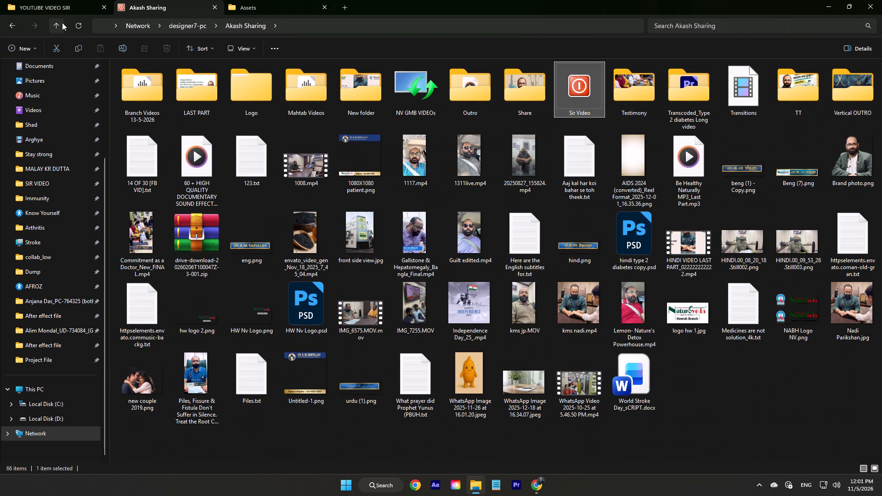
{"action": "left_click", "coordinate": [62, 20]}
{"action": "left_click", "coordinate": [60, 17]}
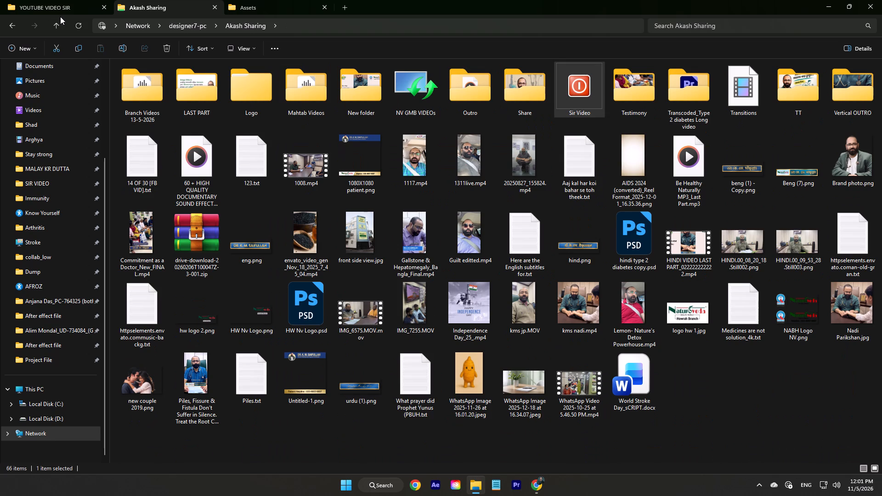
Check the contents of the SIR LIVE TODAY 15.01.26 YT folder in YOUTUBE VIDEO SIR.
{"action": "left_click", "coordinate": [73, 0]}
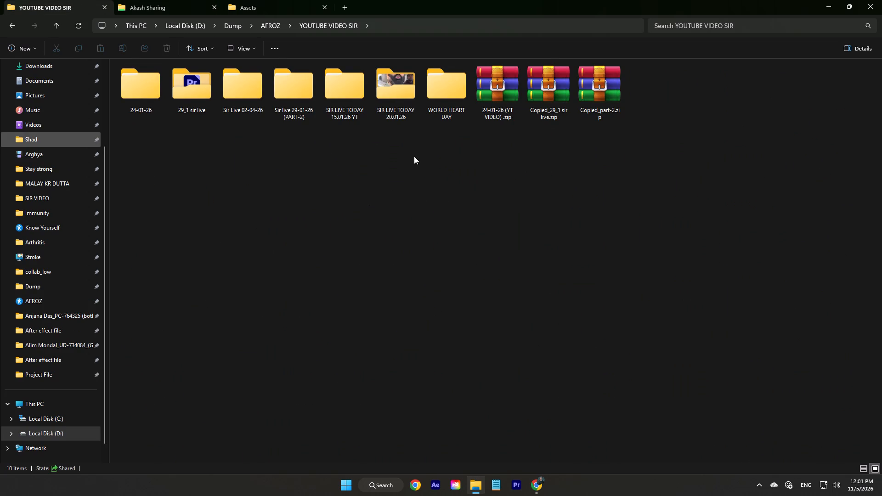
{"action": "double_click", "coordinate": [356, 113]}
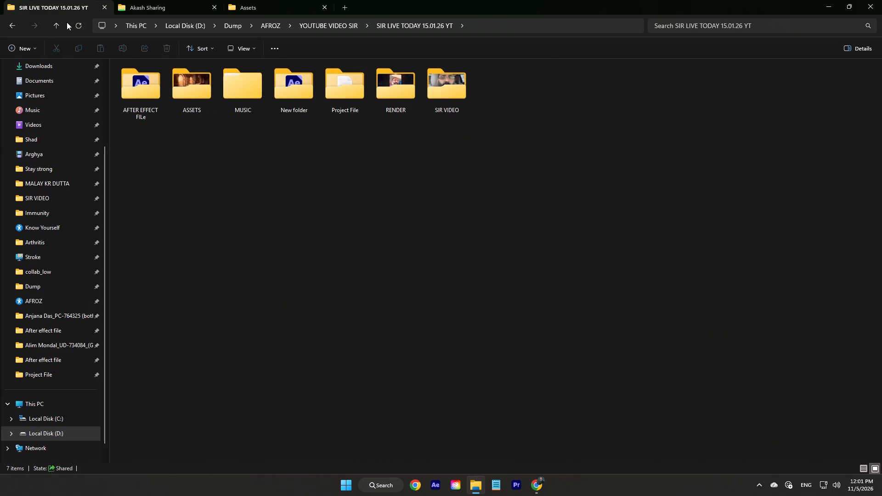
{"action": "left_click", "coordinate": [62, 23]}
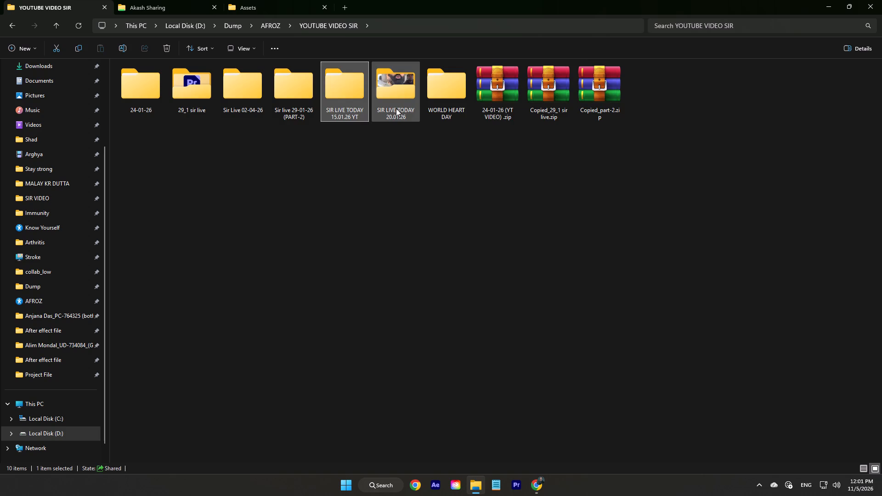
Open the Premiere project Sir Live 20-01-26.prproj from the Project file folder of SIR LIVE TODAY 20.01.26.
{"action": "double_click", "coordinate": [396, 108]}
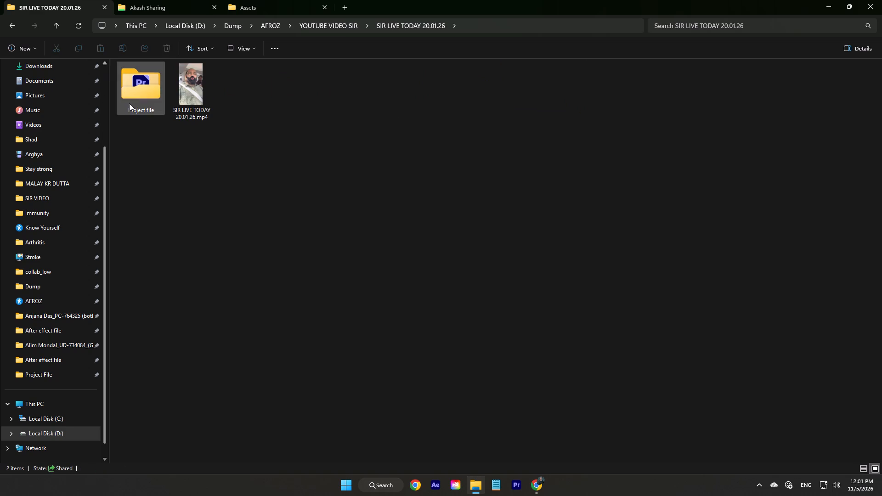
{"action": "double_click", "coordinate": [129, 103]}
{"action": "double_click", "coordinate": [140, 91]}
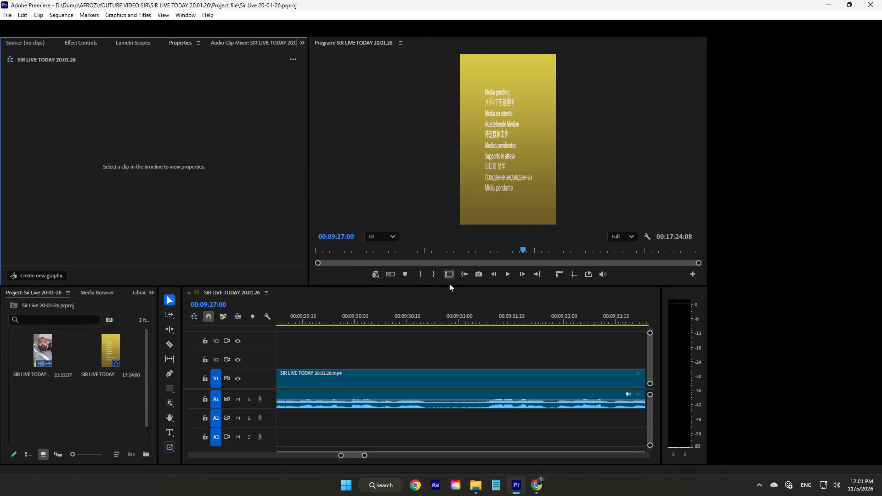
Review the SIR LIVE TODAY 20.01.26 sequence by scrubbing back to its start, playing it, and viewing the whole timeline.
{"action": "left_click_drag", "start_coordinate": [306, 316], "coordinate": [237, 327]}
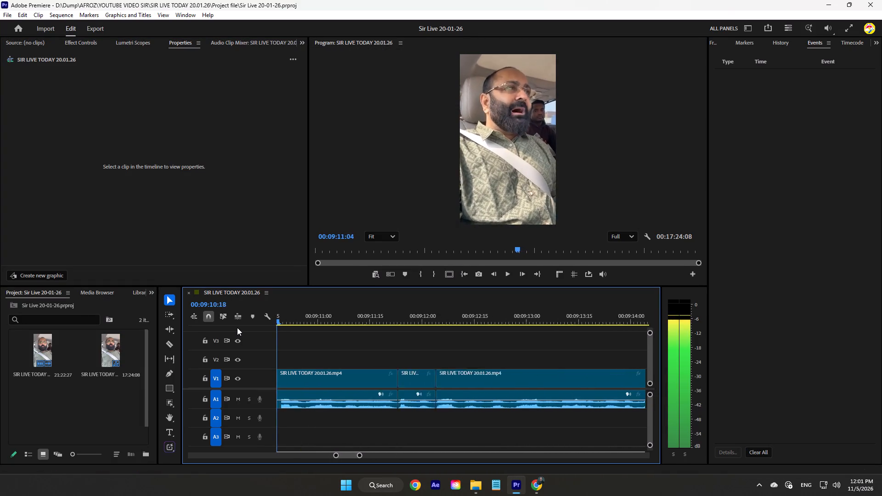
{"action": "left_click_drag", "start_coordinate": [237, 327], "coordinate": [229, 328]}
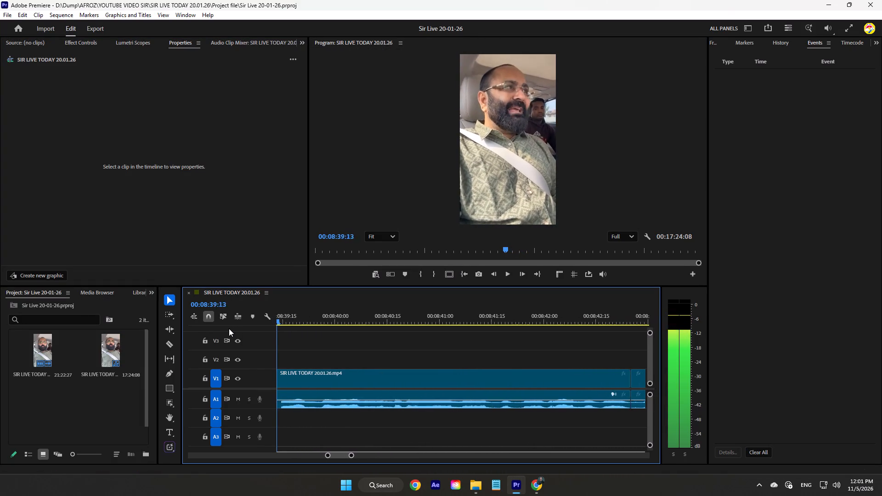
{"action": "left_click_drag", "start_coordinate": [229, 328], "coordinate": [228, 328]}
{"action": "left_click_drag", "start_coordinate": [325, 456], "coordinate": [108, 458]}
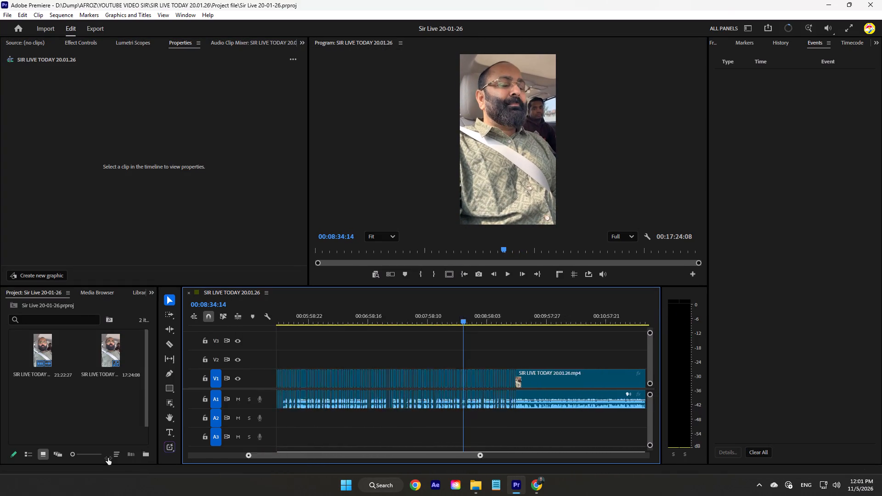
{"action": "left_click_drag", "start_coordinate": [108, 458], "coordinate": [0, 475]}
{"action": "left_click_drag", "start_coordinate": [363, 322], "coordinate": [167, 367]}
{"action": "key", "text": "space"}
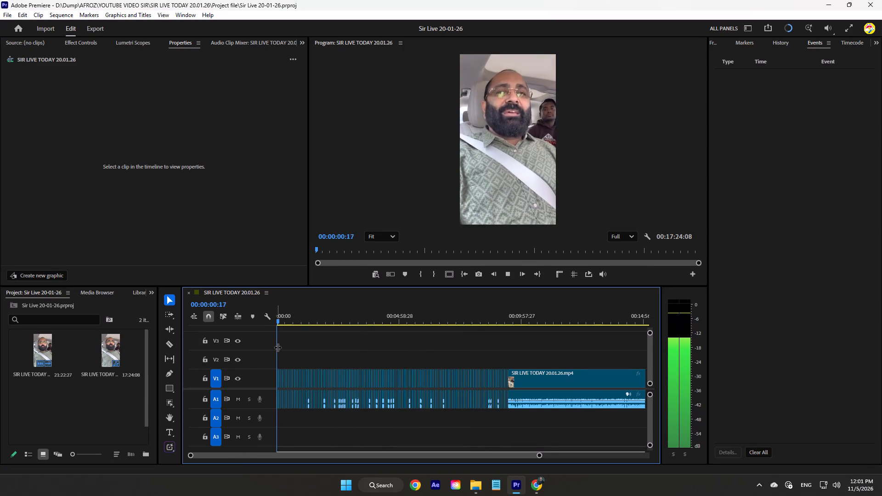
{"action": "key", "text": "equal"}
{"action": "type", "text": "======--------"}
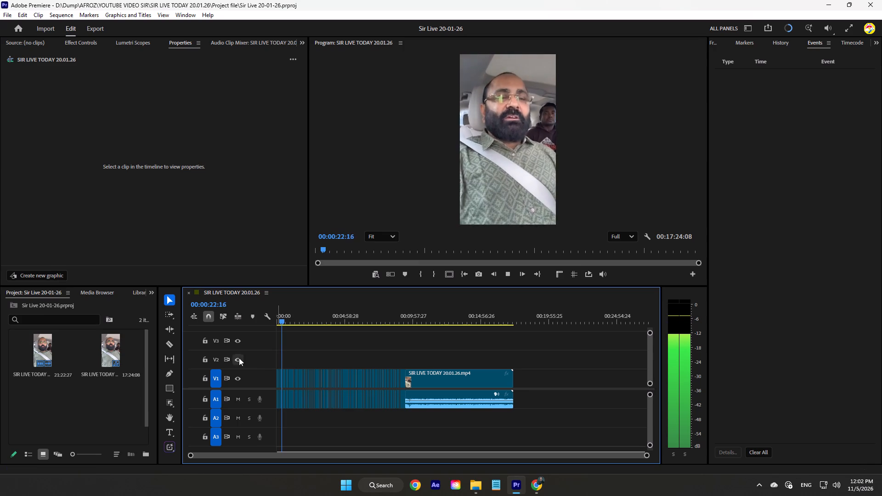
{"action": "scroll", "coordinate": [299, 367], "scroll_direction": "down", "scroll_amount": 6}
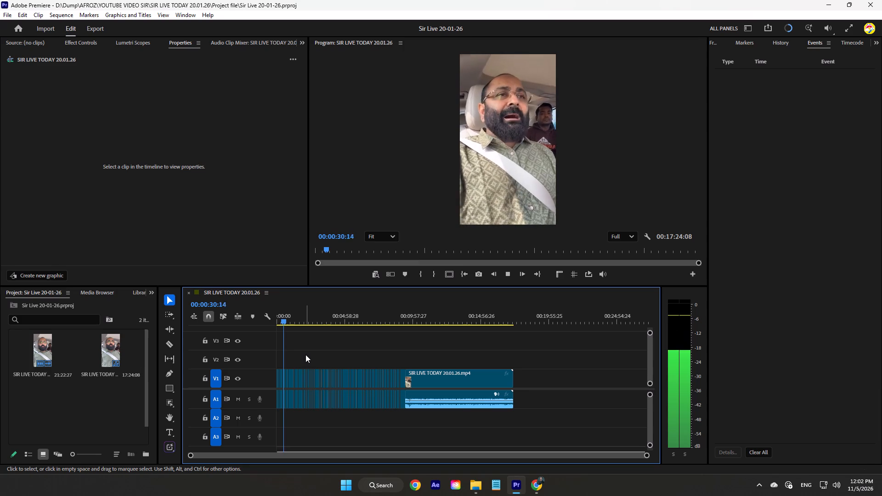
{"action": "scroll", "coordinate": [305, 355], "scroll_direction": "down", "scroll_amount": 15}
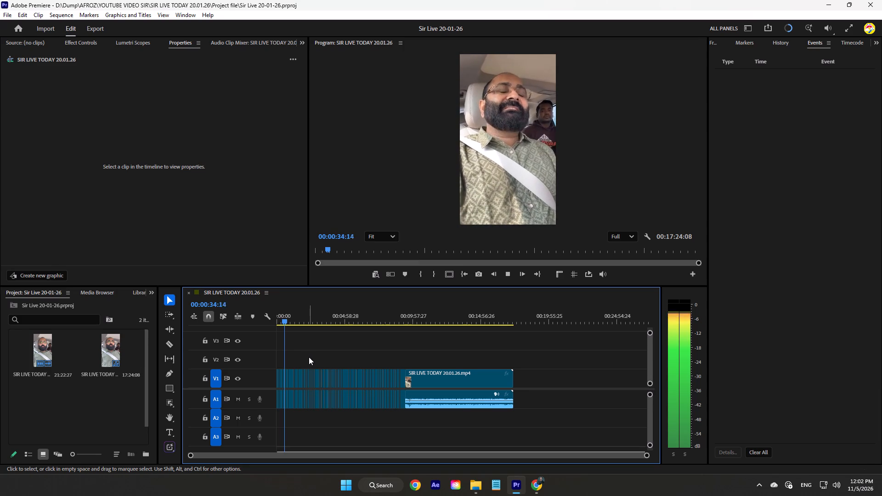
{"action": "scroll", "coordinate": [309, 357], "scroll_direction": "down", "scroll_amount": 13}
{"action": "left_click", "coordinate": [301, 323]}
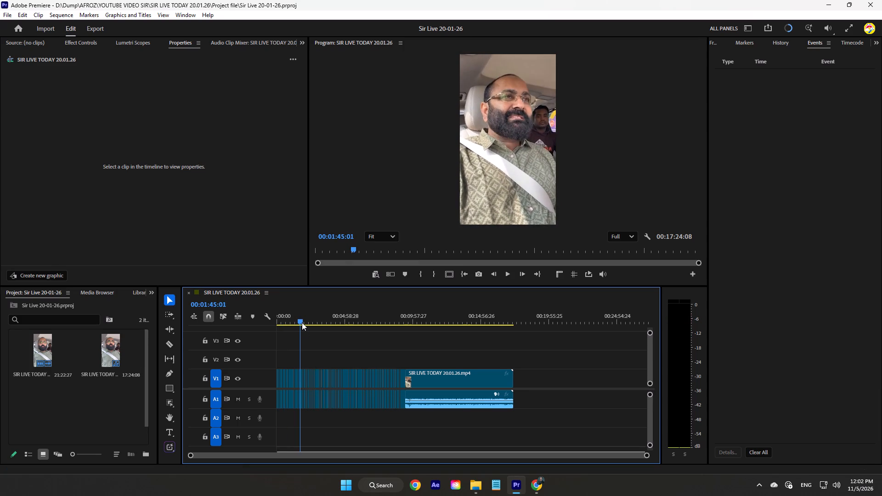
Render the SIR LIVE TODAY 20.01.26 sequence previews with Render In to Out.
{"action": "left_click", "coordinate": [50, 16]}
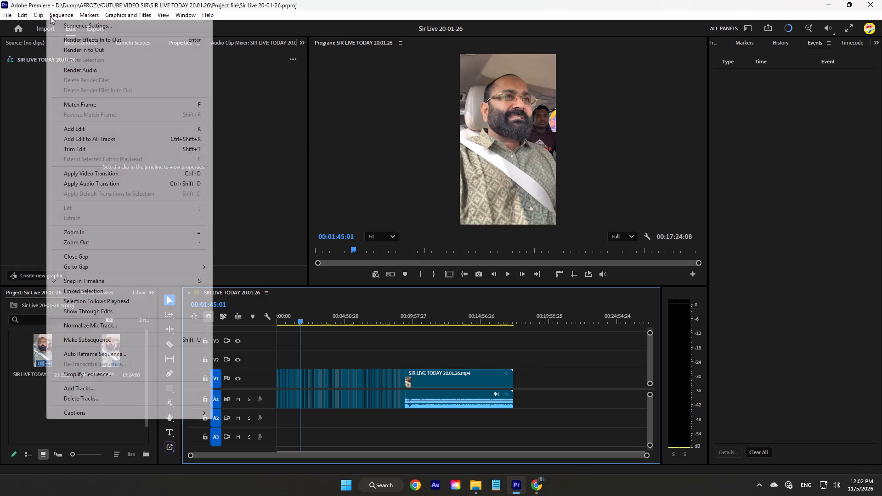
{"action": "left_click", "coordinate": [64, 49]}
{"action": "left_click", "coordinate": [372, 230]}
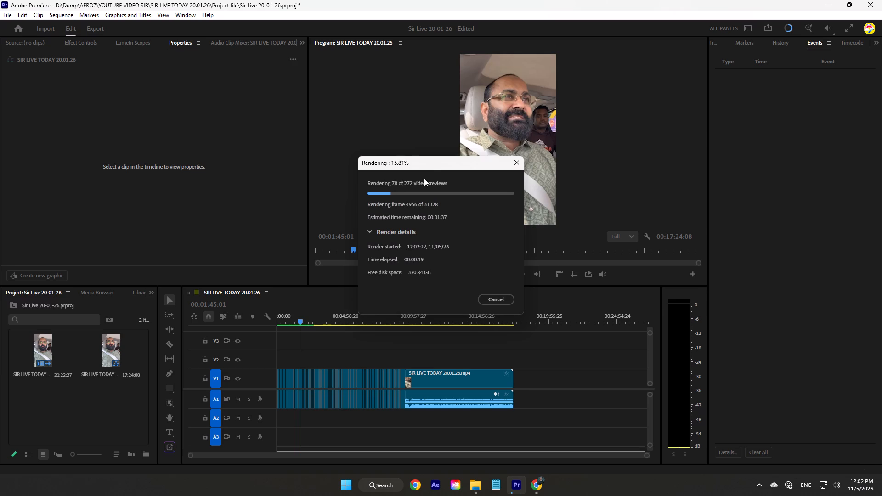
{"action": "left_click_drag", "start_coordinate": [430, 169], "coordinate": [428, 213]}
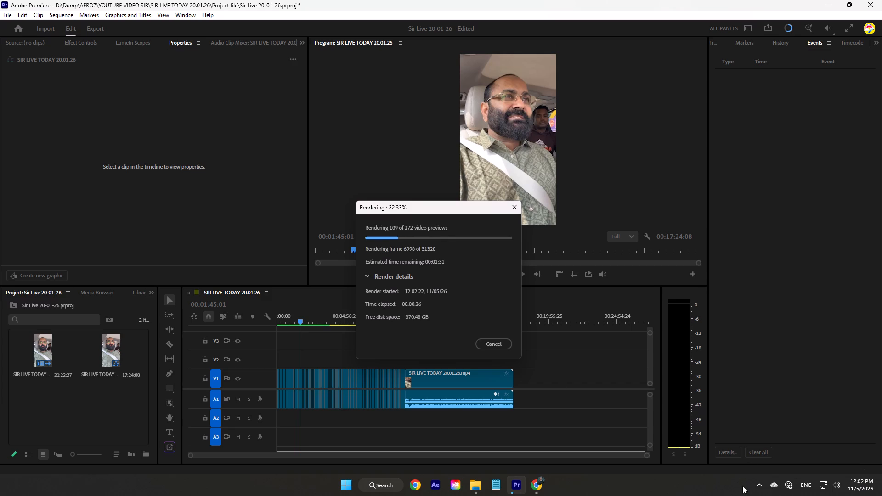
{"action": "left_click", "coordinate": [756, 489]}
{"action": "left_click", "coordinate": [756, 489]}
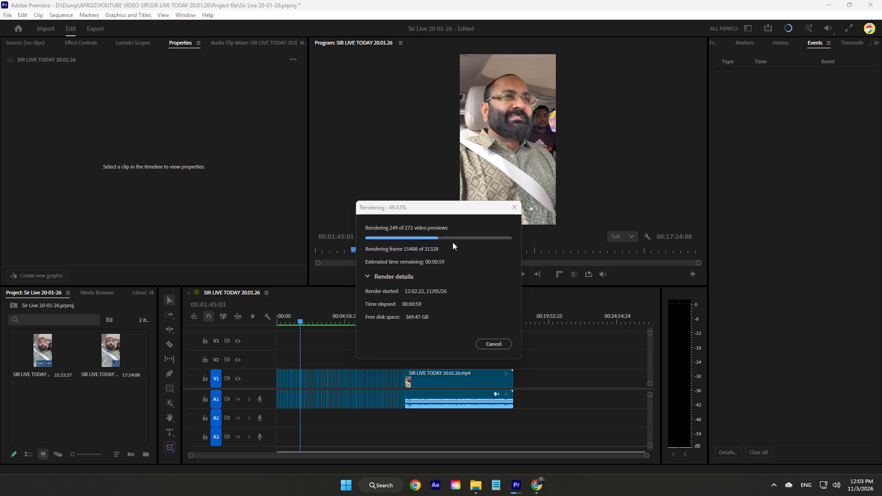
{"action": "left_click_drag", "start_coordinate": [449, 209], "coordinate": [410, 217]}
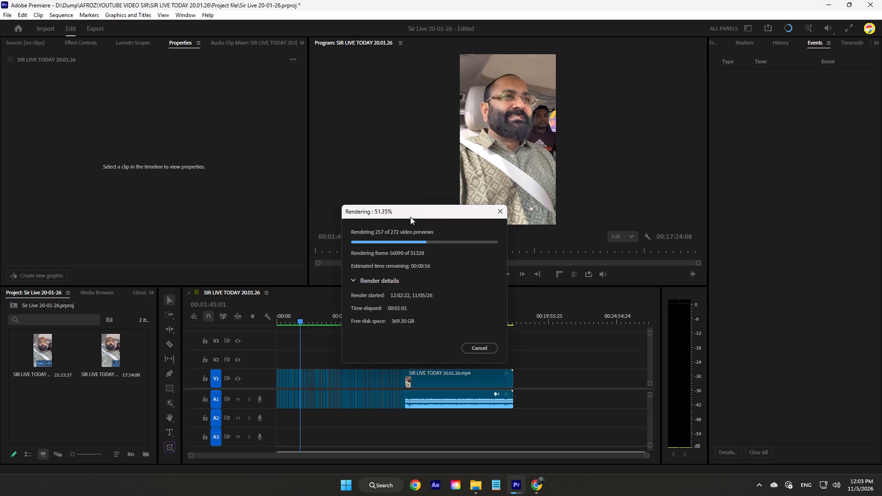
{"action": "left_click_drag", "start_coordinate": [410, 217], "coordinate": [379, 224]}
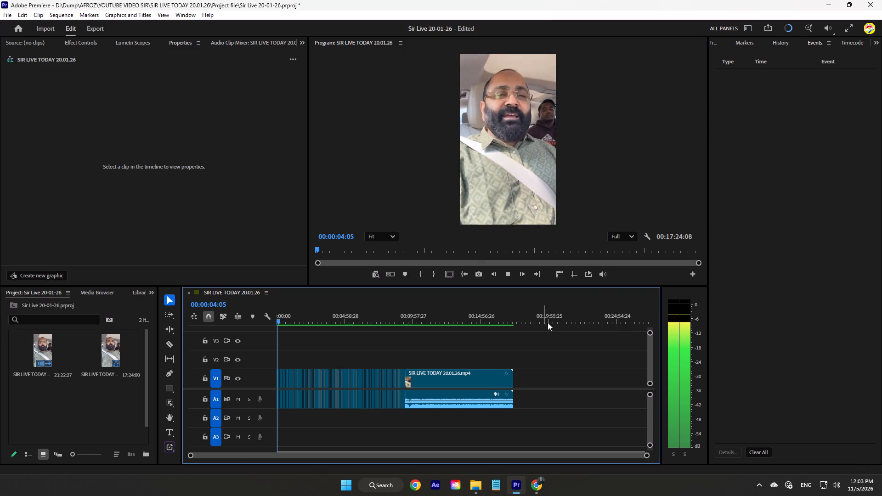
Close Premiere and save the changes to Sir Live 20-01-26.prproj.
{"action": "left_click", "coordinate": [881, 0]}
{"action": "left_click", "coordinate": [435, 269]}
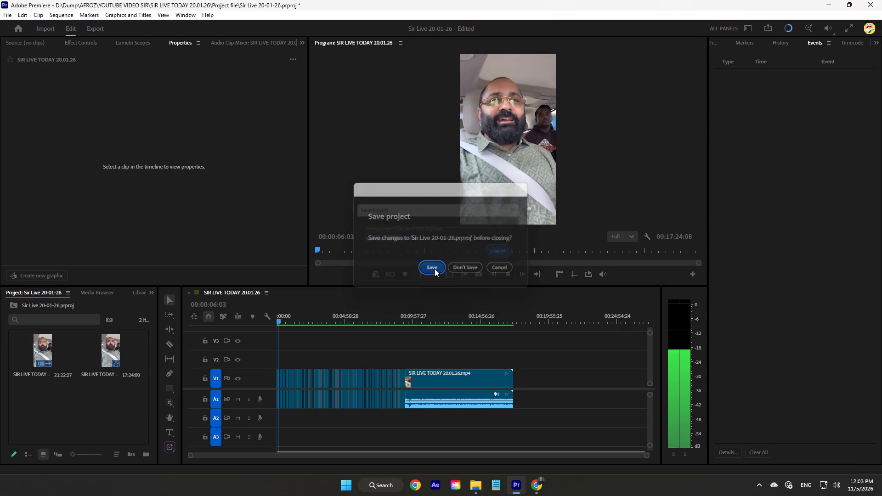
Return to the YOUTUBE VIDEO SIR folder and leave no item selected.
{"action": "left_click", "coordinate": [57, 24]}
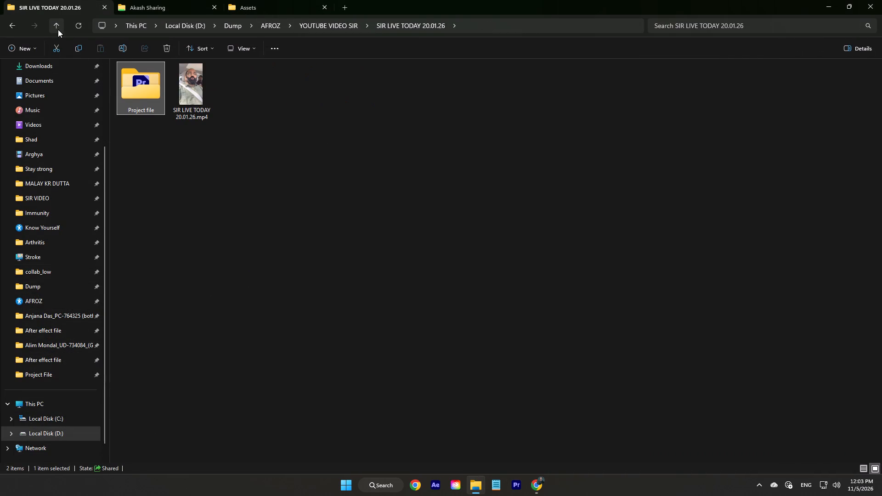
{"action": "left_click", "coordinate": [58, 29]}
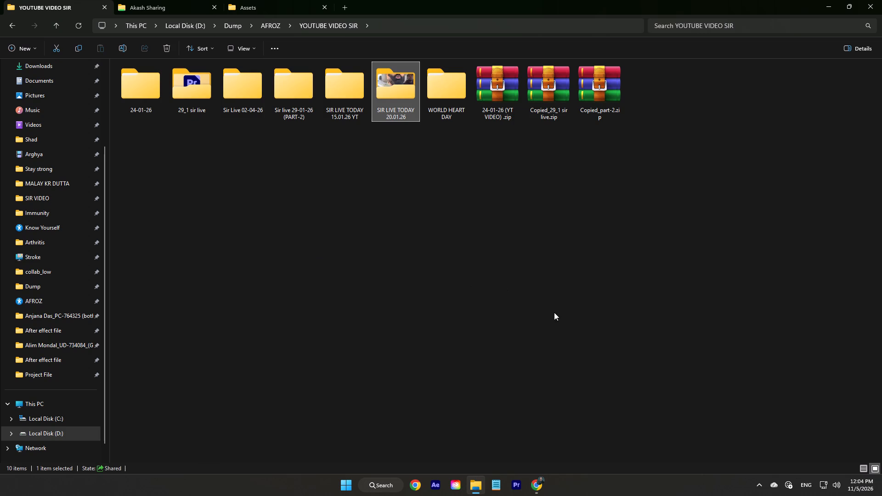
{"action": "left_click", "coordinate": [435, 98]}
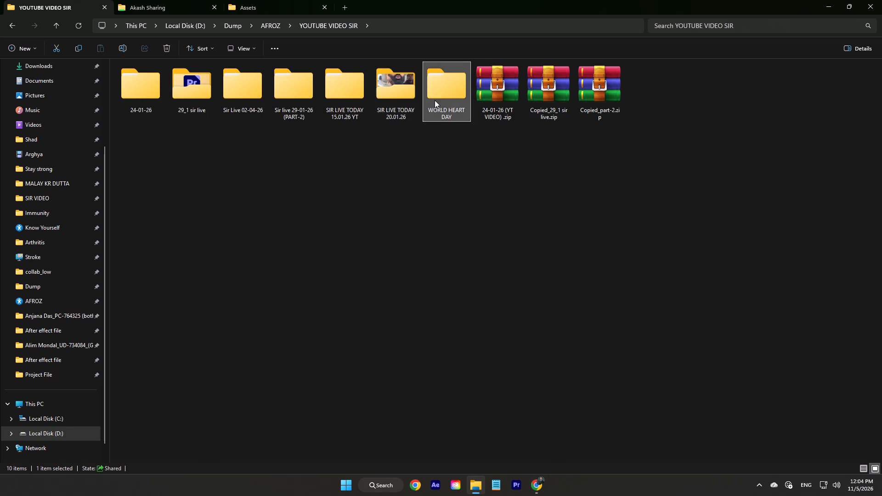
{"action": "left_click", "coordinate": [638, 297]}
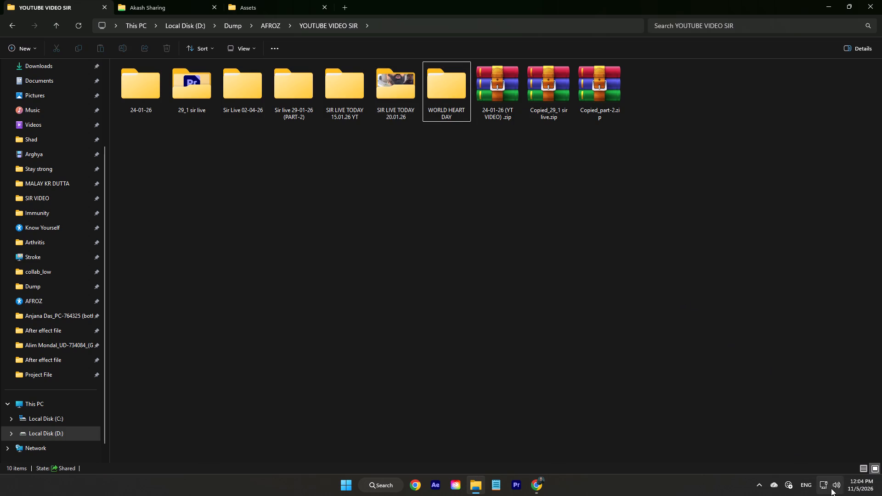
Pause the song playing in Google Chrome from the system media controls.
{"action": "left_click", "coordinate": [835, 484]}
{"action": "left_click", "coordinate": [792, 294]}
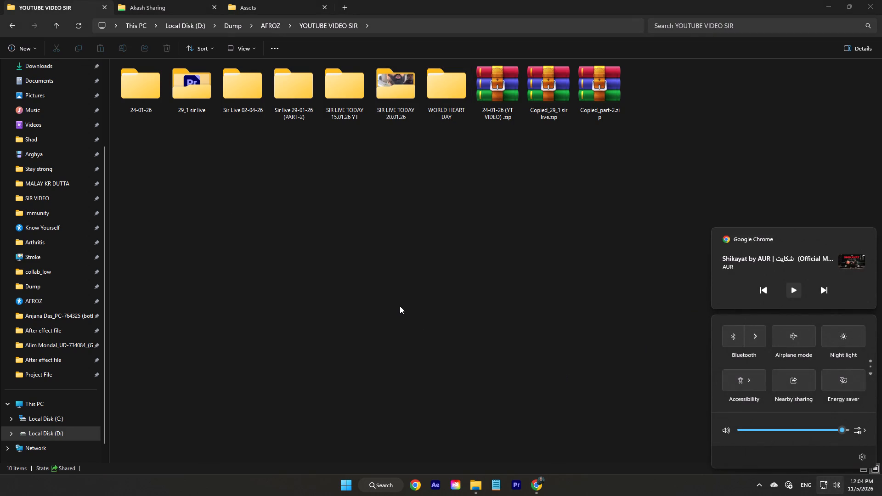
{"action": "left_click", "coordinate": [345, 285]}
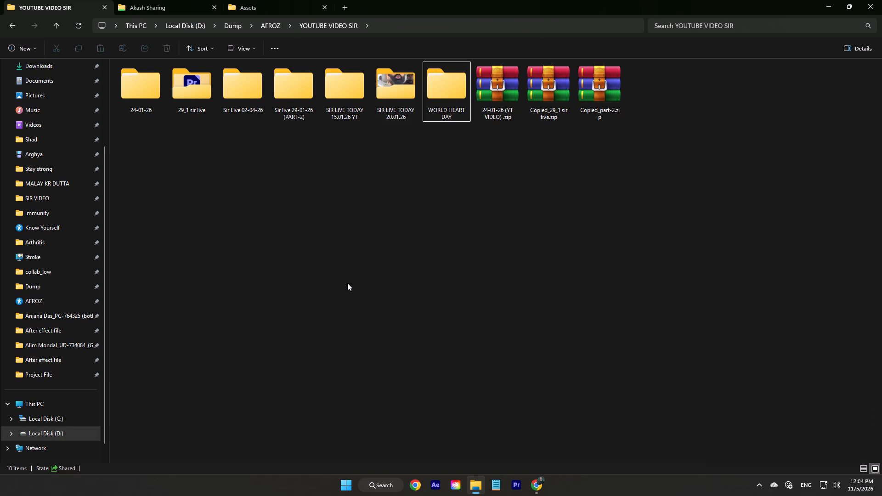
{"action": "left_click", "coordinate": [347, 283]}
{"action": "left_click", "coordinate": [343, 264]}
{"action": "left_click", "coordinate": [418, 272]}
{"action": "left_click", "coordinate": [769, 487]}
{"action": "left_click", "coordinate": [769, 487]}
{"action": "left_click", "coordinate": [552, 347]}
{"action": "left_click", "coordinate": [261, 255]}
Look inside the WORLD HEART DAY folder and return to YOUTUBE VIDEO SIR.
{"action": "double_click", "coordinate": [449, 98]}
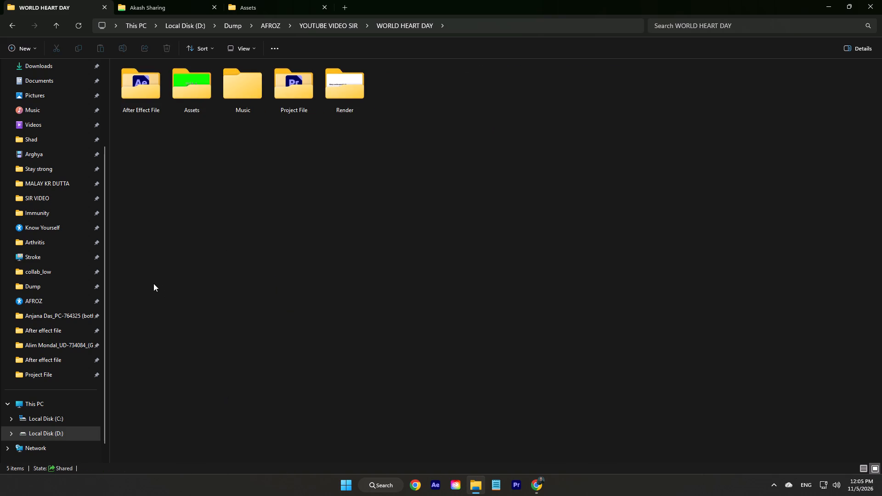
{"action": "left_click", "coordinate": [52, 28]}
{"action": "left_click", "coordinate": [297, 251]}
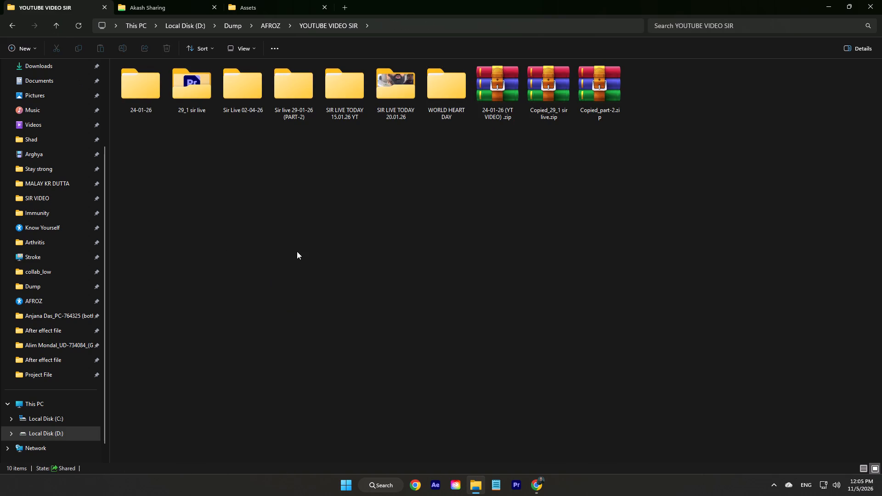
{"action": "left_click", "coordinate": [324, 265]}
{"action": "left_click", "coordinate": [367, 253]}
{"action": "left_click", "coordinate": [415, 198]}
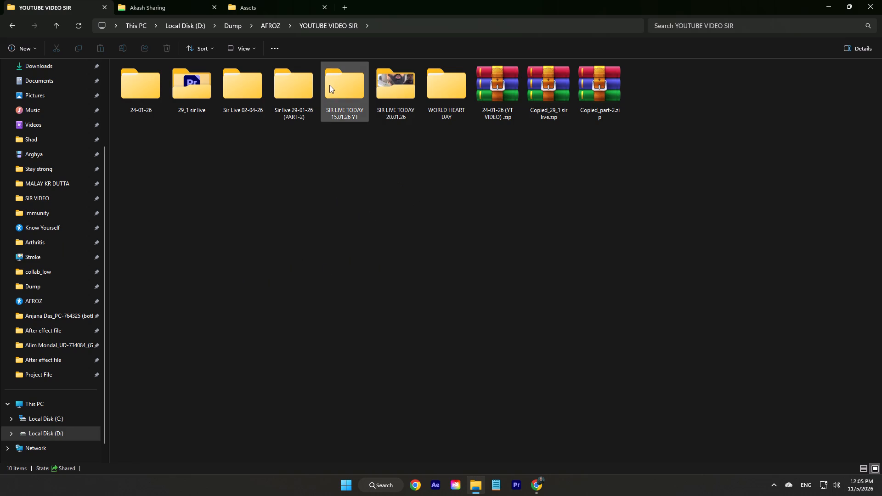
Look inside the SIR LIVE TODAY 15.01.26 YT folder, return to YOUTUBE VIDEO SIR and clear the selection.
{"action": "double_click", "coordinate": [330, 85]}
{"action": "left_click", "coordinate": [57, 23]}
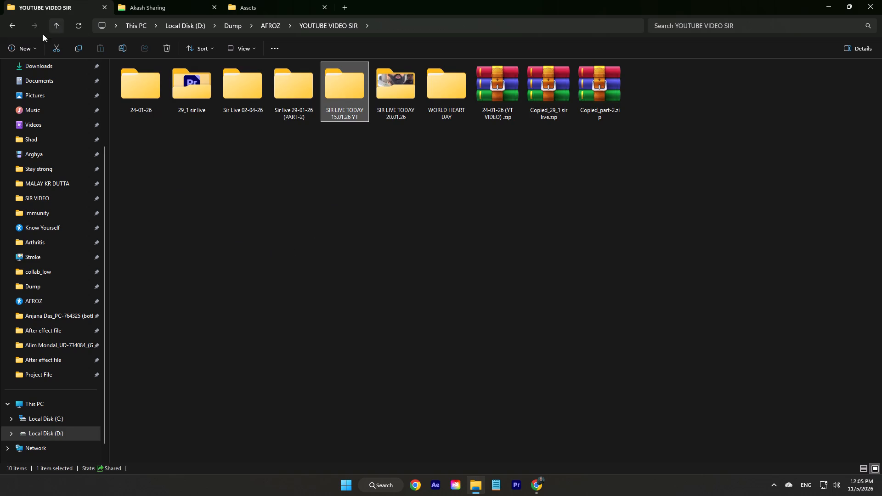
{"action": "left_click", "coordinate": [360, 320]}
{"action": "left_click", "coordinate": [347, 307]}
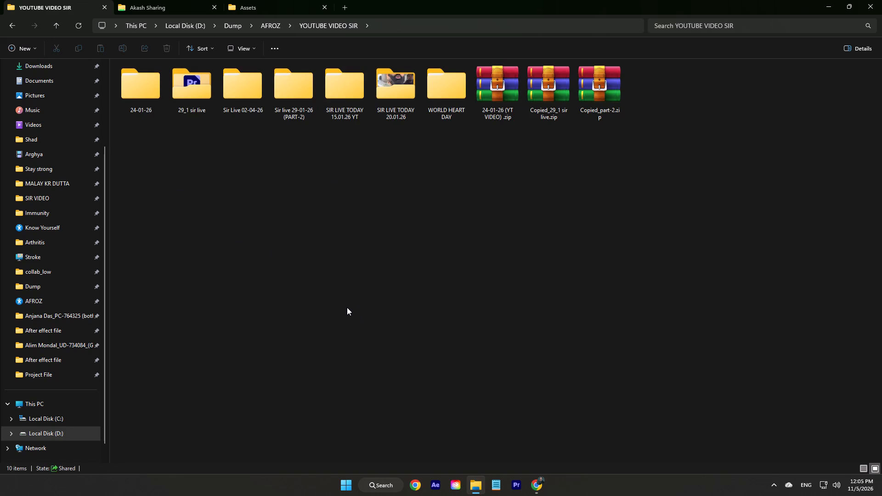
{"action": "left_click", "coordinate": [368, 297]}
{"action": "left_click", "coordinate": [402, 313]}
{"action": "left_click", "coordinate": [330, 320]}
Check the contents of the WORLD HEART DAY folder again and go back up to YOUTUBE VIDEO SIR.
{"action": "double_click", "coordinate": [456, 113]}
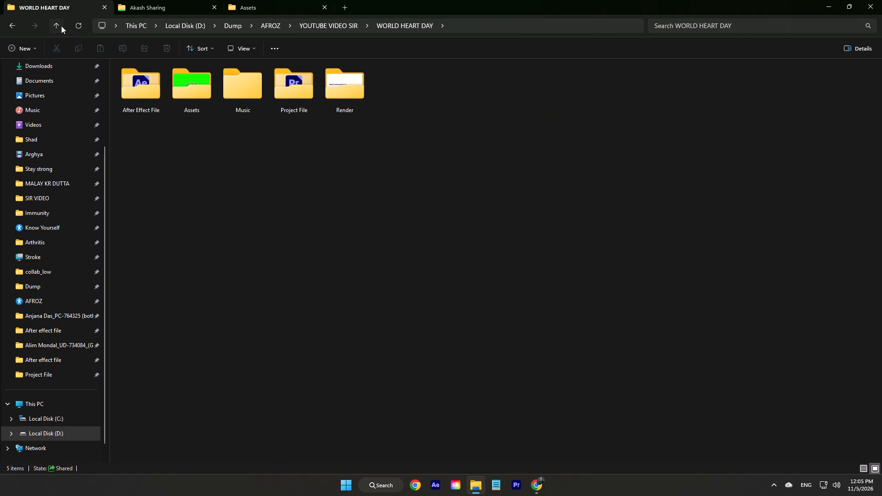
{"action": "left_click", "coordinate": [61, 26]}
{"action": "left_click", "coordinate": [390, 321]}
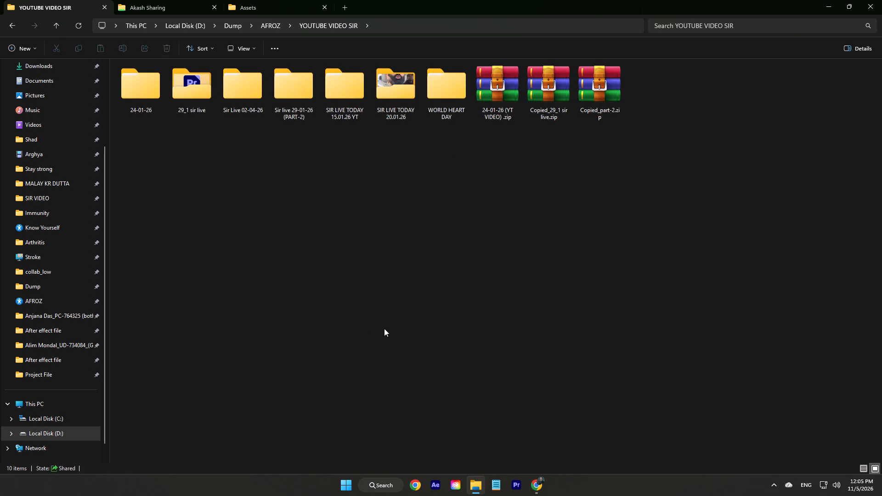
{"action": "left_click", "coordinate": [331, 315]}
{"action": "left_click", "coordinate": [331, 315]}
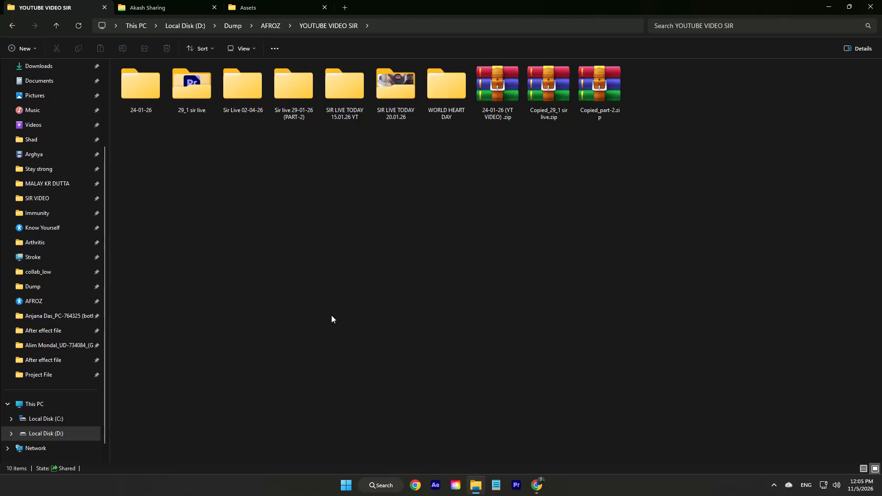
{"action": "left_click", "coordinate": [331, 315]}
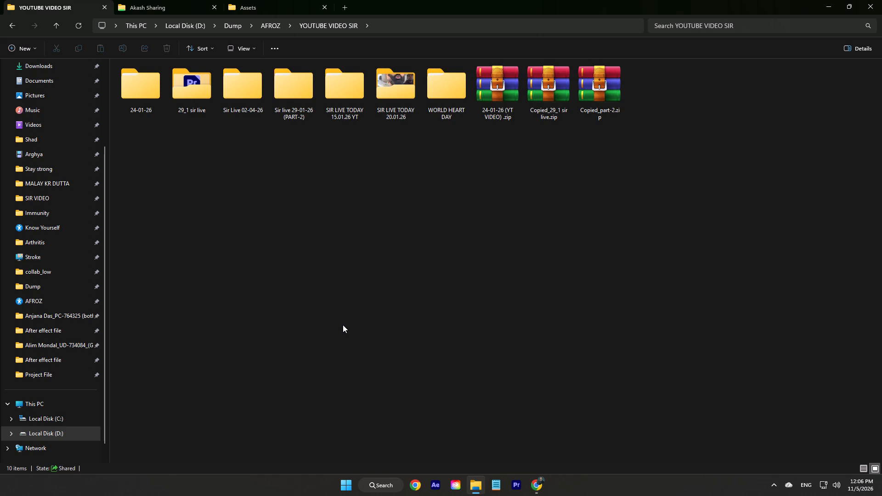
Look inside the SIR LIVE TODAY 20.01.26 folder, return to YOUTUBE VIDEO SIR and clear the selection.
{"action": "double_click", "coordinate": [395, 107]}
{"action": "left_click", "coordinate": [259, 268]}
{"action": "left_click", "coordinate": [60, 29]}
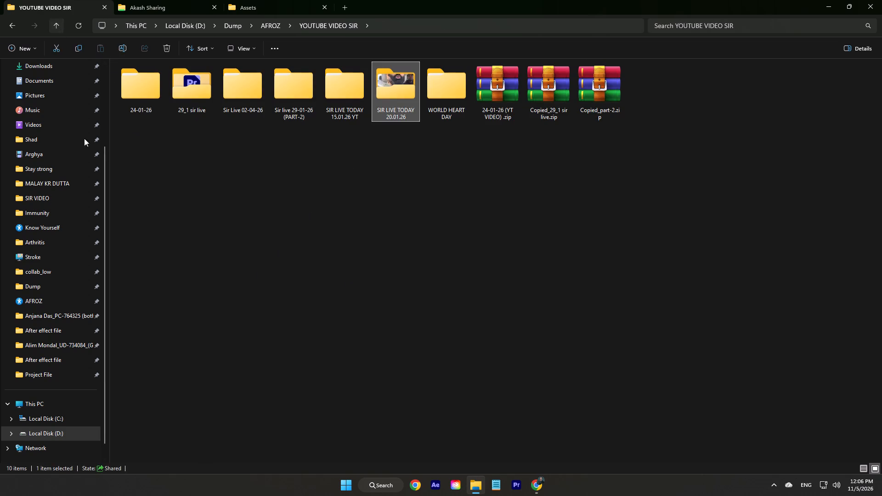
{"action": "left_click", "coordinate": [355, 266]}
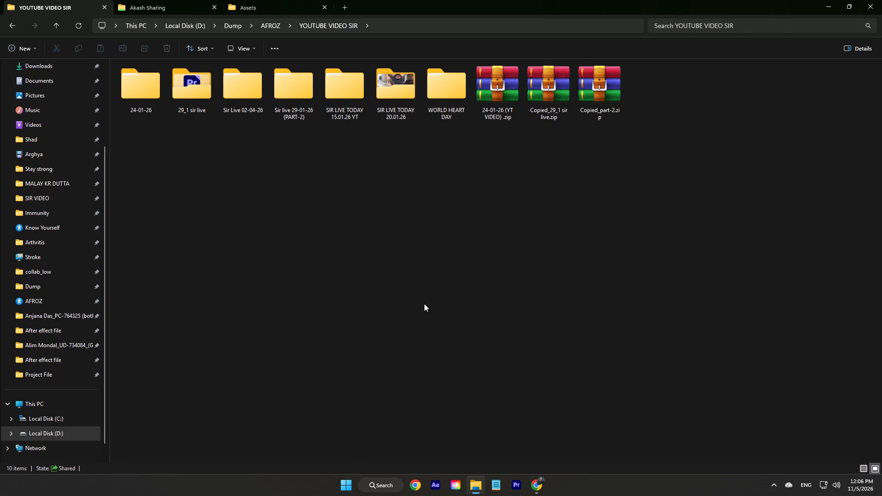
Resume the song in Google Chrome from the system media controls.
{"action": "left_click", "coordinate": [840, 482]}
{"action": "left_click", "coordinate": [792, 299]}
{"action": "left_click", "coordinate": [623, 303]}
Switch to the Pixabay page in Google Chrome, dismiss the download thank-you message, browse the related videos and minimize the browser.
{"action": "left_click", "coordinate": [547, 446]}
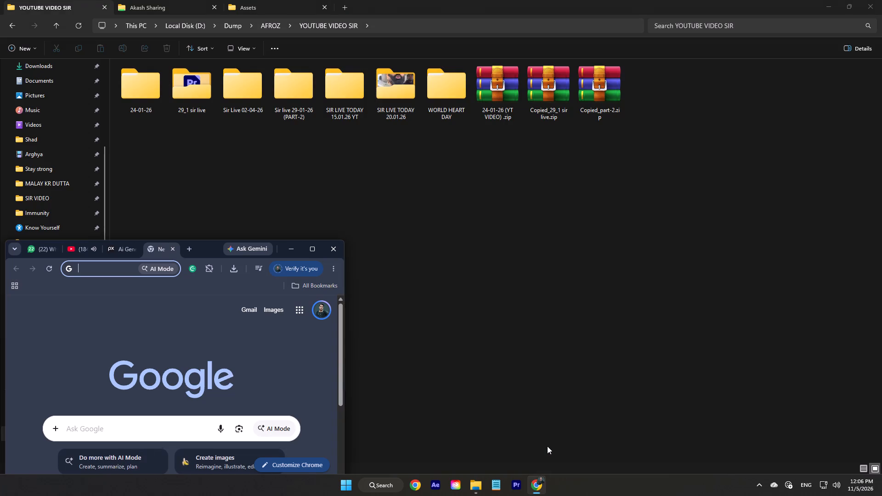
{"action": "left_click", "coordinate": [122, 255]}
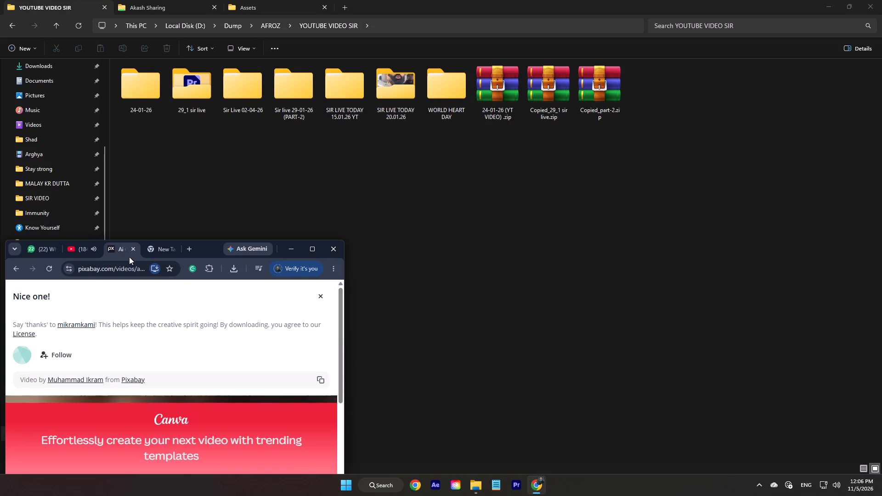
{"action": "left_click", "coordinate": [317, 297]}
{"action": "scroll", "coordinate": [213, 386], "scroll_direction": "down", "scroll_amount": 1}
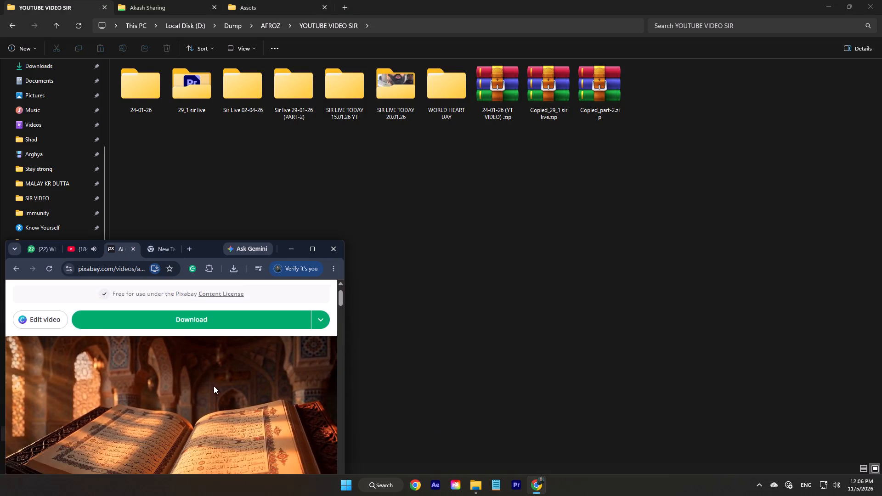
{"action": "scroll", "coordinate": [215, 384], "scroll_direction": "down", "scroll_amount": 5}
{"action": "scroll", "coordinate": [166, 361], "scroll_direction": "down", "scroll_amount": 3}
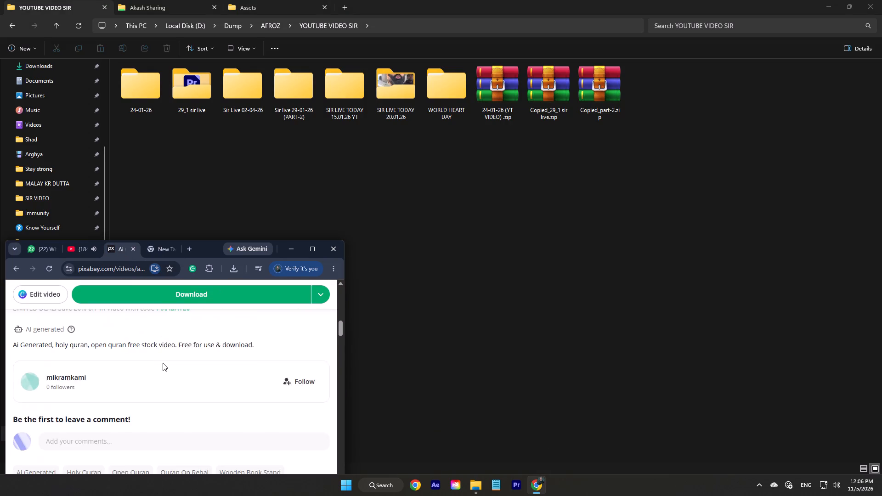
{"action": "scroll", "coordinate": [163, 363], "scroll_direction": "down", "scroll_amount": 11}
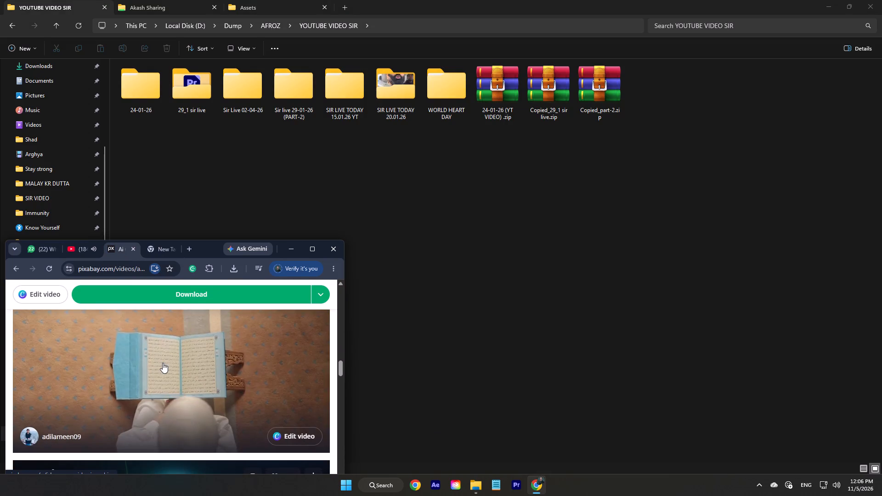
{"action": "scroll", "coordinate": [163, 363], "scroll_direction": "down", "scroll_amount": 5}
{"action": "scroll", "coordinate": [272, 350], "scroll_direction": "down", "scroll_amount": 5}
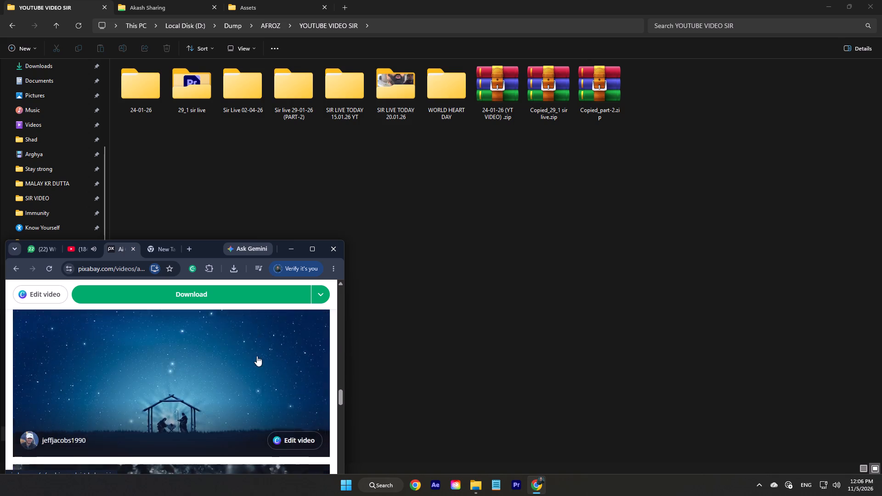
{"action": "scroll", "coordinate": [257, 356], "scroll_direction": "down", "scroll_amount": 8}
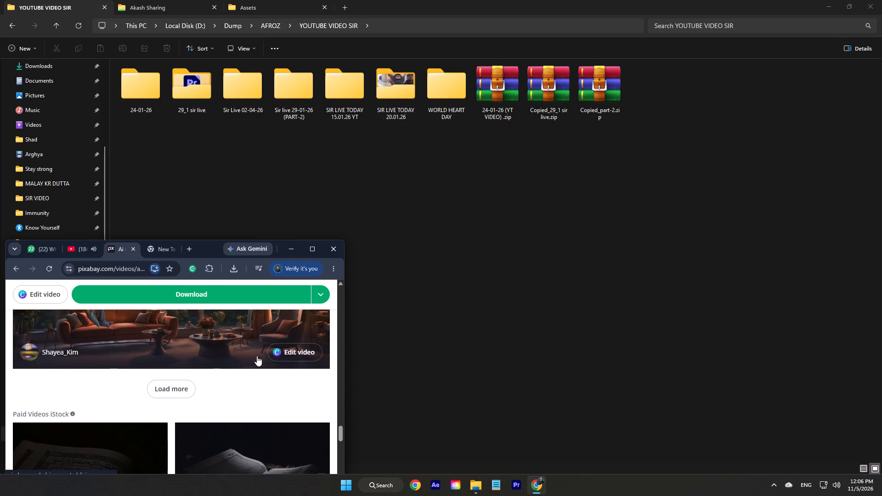
{"action": "scroll", "coordinate": [257, 356], "scroll_direction": "down", "scroll_amount": 3}
{"action": "left_click", "coordinate": [292, 252]}
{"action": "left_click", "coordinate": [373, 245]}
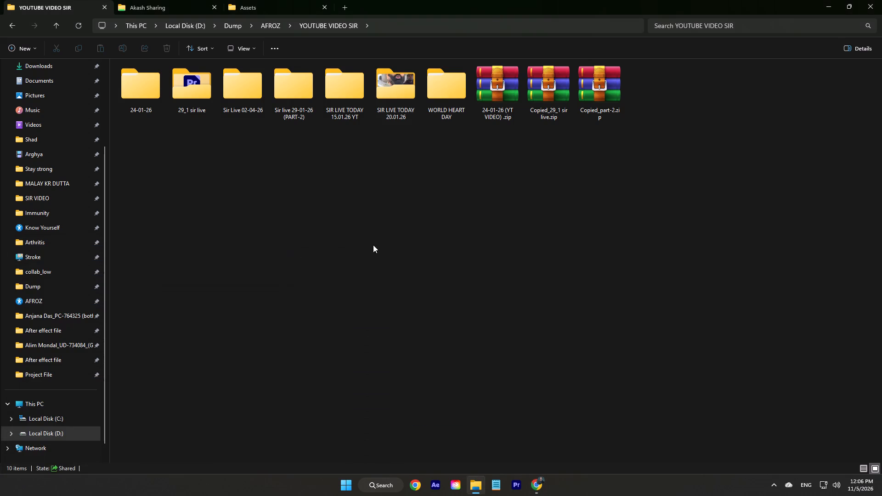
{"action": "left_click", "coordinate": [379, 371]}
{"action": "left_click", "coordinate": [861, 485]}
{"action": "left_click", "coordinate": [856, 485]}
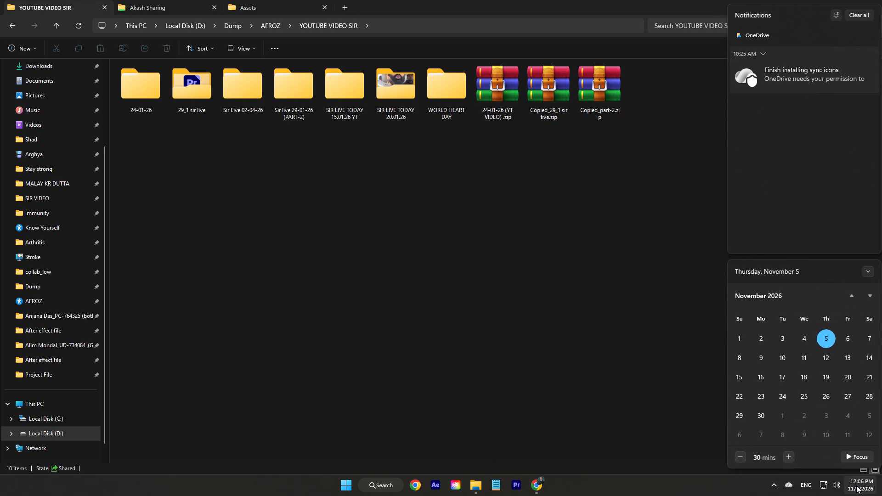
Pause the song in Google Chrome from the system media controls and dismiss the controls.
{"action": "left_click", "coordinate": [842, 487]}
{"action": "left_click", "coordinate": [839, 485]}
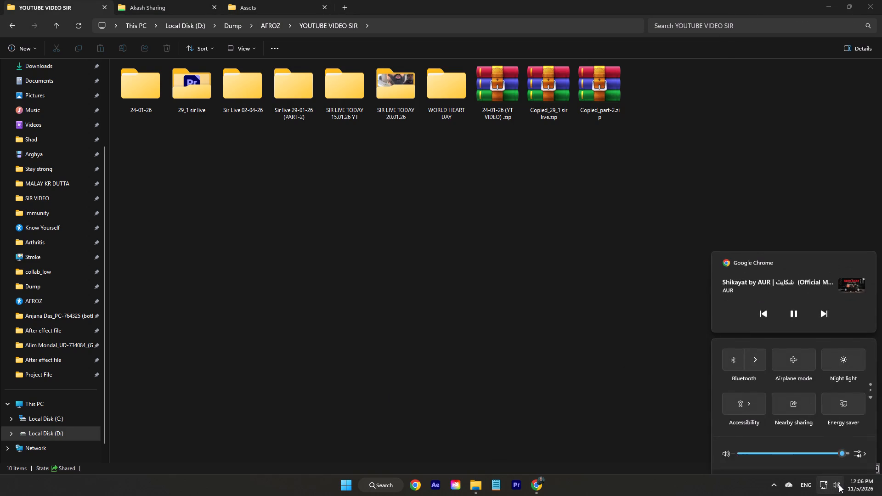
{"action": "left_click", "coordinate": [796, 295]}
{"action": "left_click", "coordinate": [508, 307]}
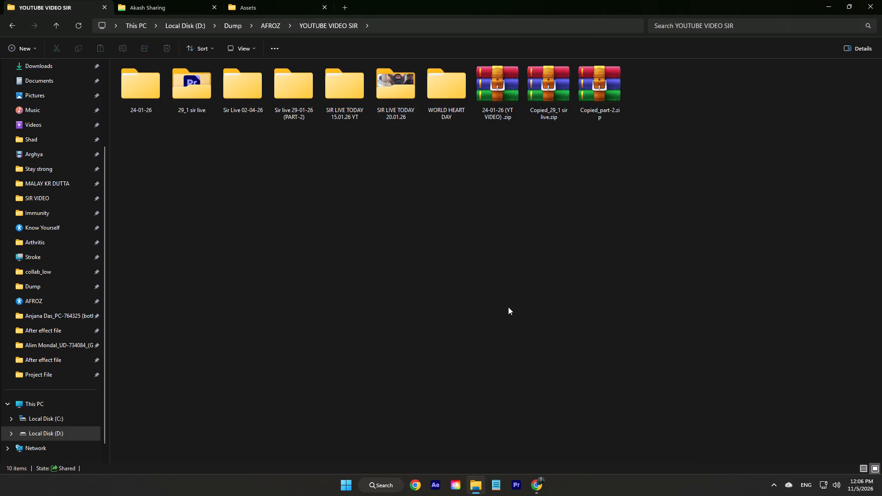
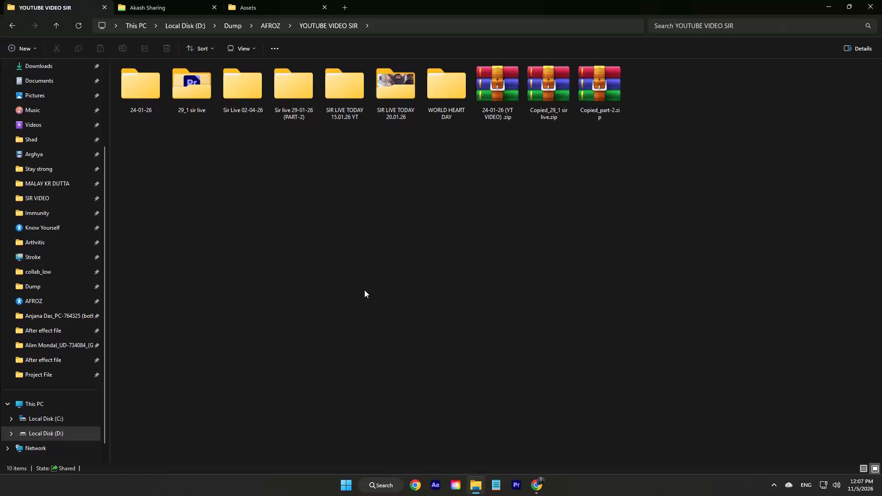
Resume the song in Google Chrome from the system media controls and dismiss the controls.
{"action": "left_click", "coordinate": [842, 488]}
{"action": "left_click", "coordinate": [797, 293]}
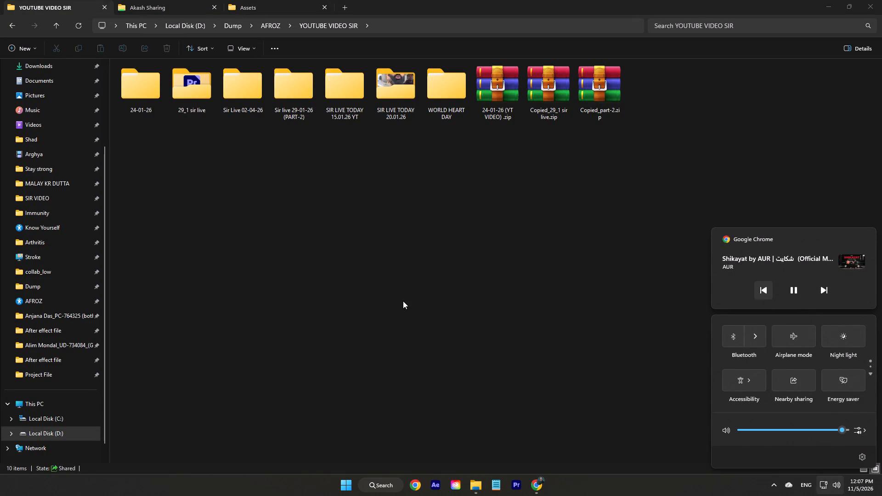
{"action": "left_click", "coordinate": [403, 302]}
Look inside the RENDER and AFTER EFFECT FILe folders of SIR LIVE TODAY 15.01.26 YT and return to that folder.
{"action": "double_click", "coordinate": [351, 101]}
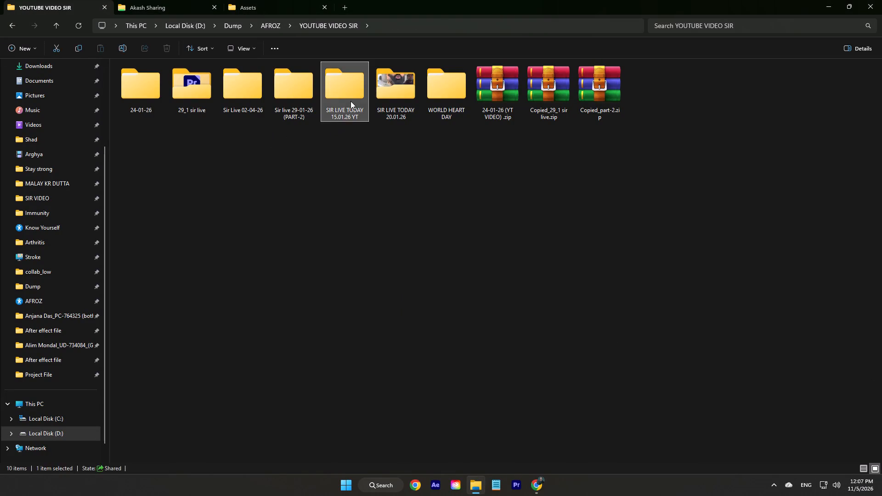
{"action": "double_click", "coordinate": [404, 100]}
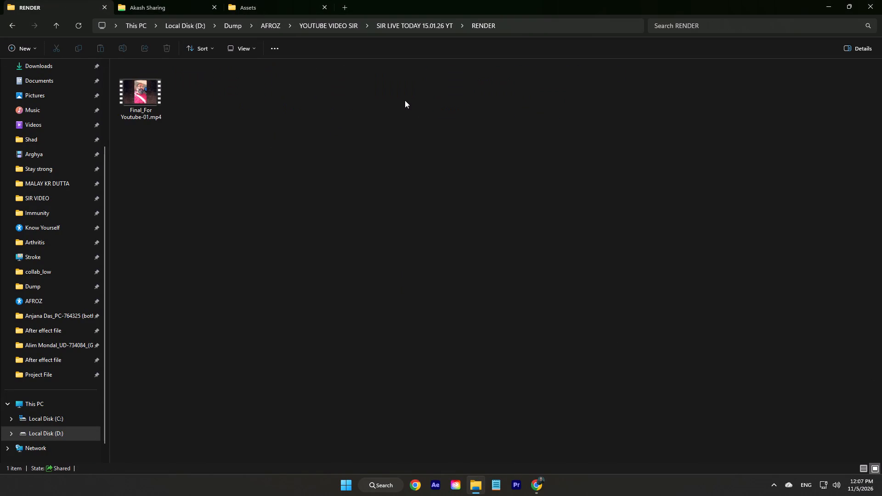
{"action": "left_click", "coordinate": [60, 23]}
{"action": "double_click", "coordinate": [142, 111]}
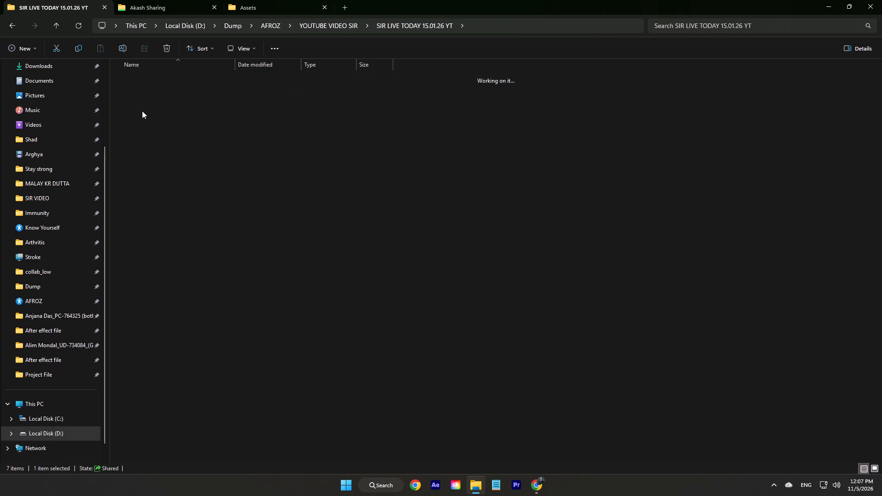
{"action": "left_click", "coordinate": [63, 24]}
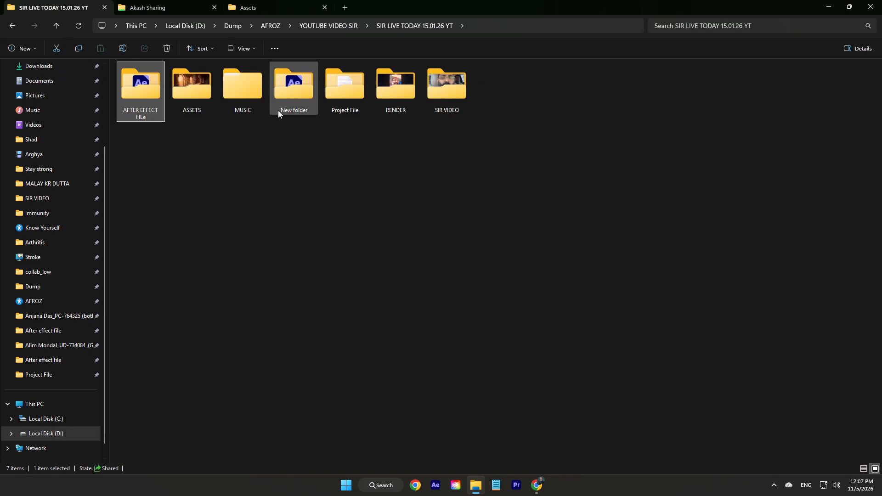
Look through New folder with large icons and its 3rd (converted).aep_AME subfolder, returning to SIR LIVE TODAY 15.01.26 YT.
{"action": "double_click", "coordinate": [288, 103]}
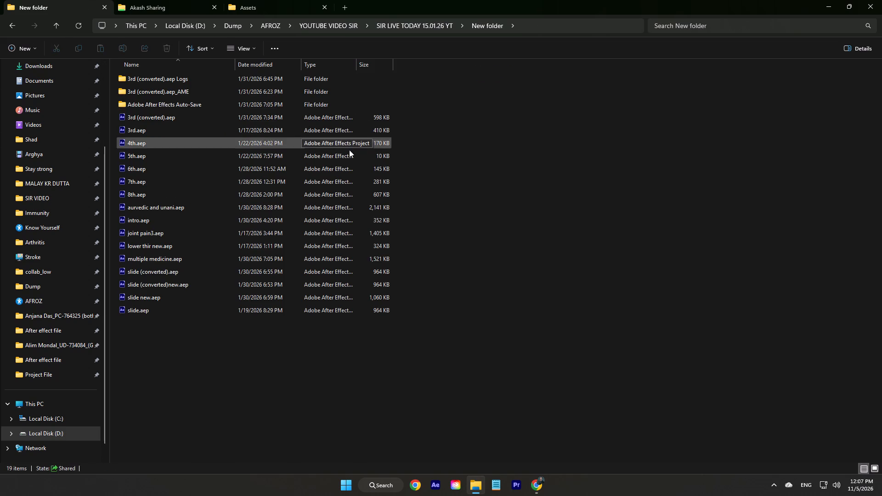
{"action": "left_click", "coordinate": [872, 468]}
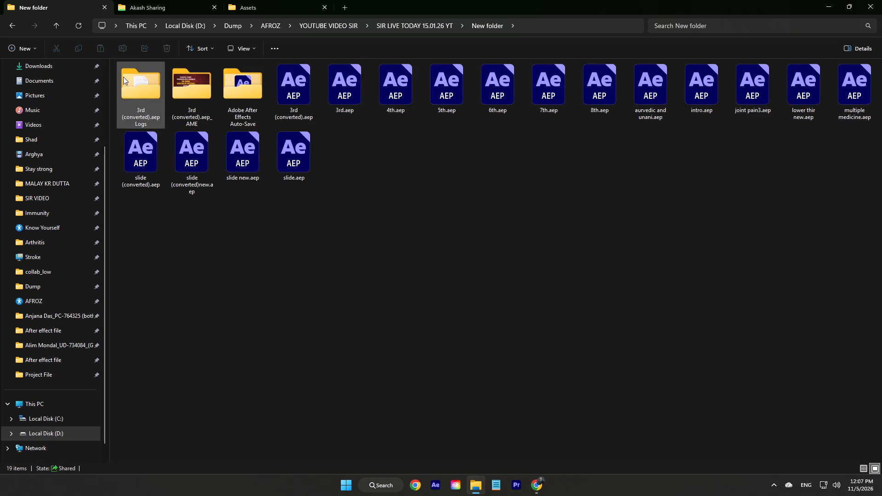
{"action": "double_click", "coordinate": [185, 96]}
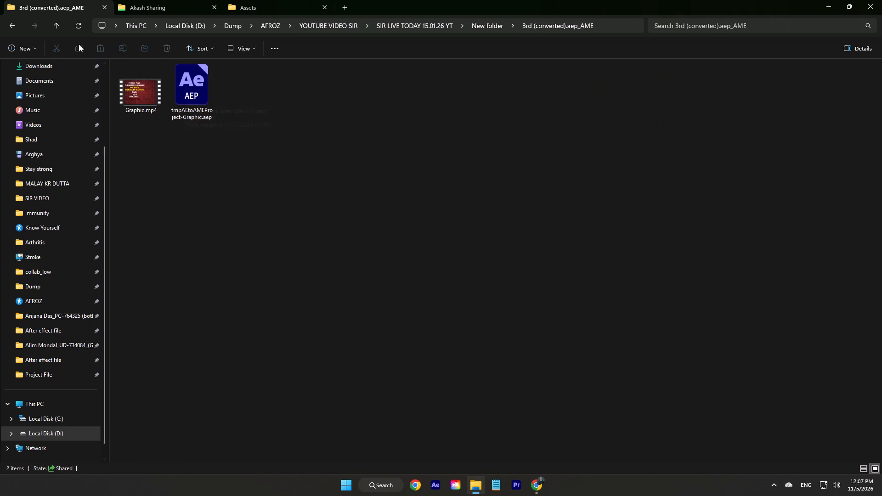
{"action": "left_click", "coordinate": [58, 26]}
{"action": "left_click", "coordinate": [58, 26]}
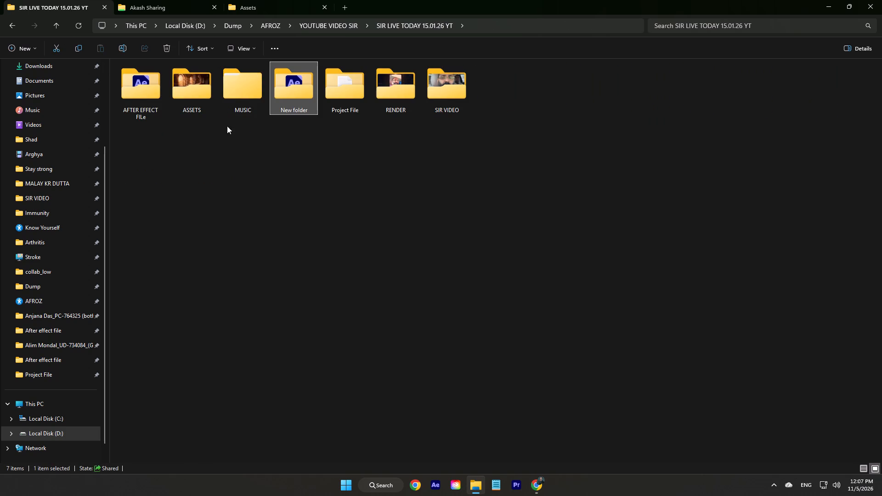
Check SIR LIVE 15-01-2026_1.prproj from the Project File folder in Premiere, skipping media relinking, and close it without saving.
{"action": "double_click", "coordinate": [345, 103]}
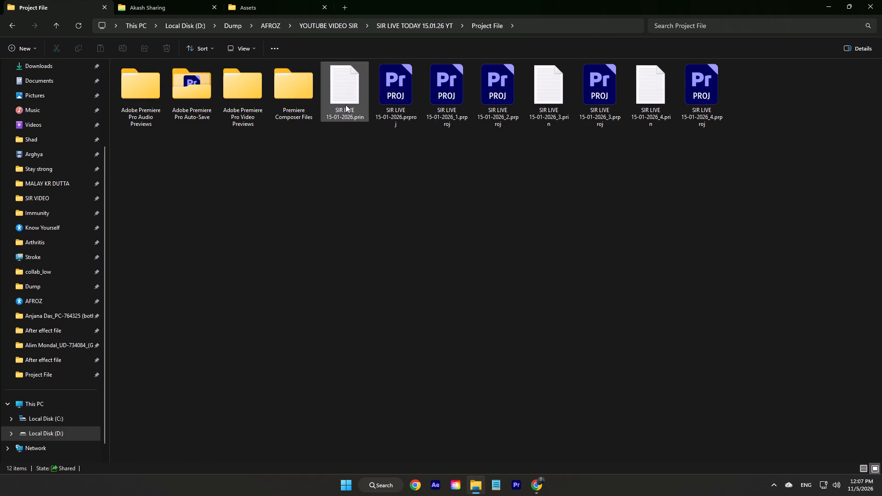
{"action": "double_click", "coordinate": [452, 98]}
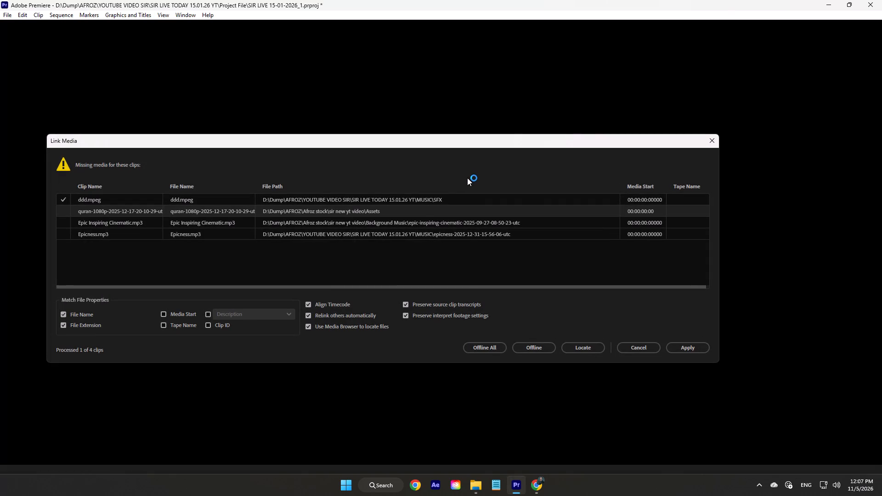
{"action": "left_click", "coordinate": [707, 141]}
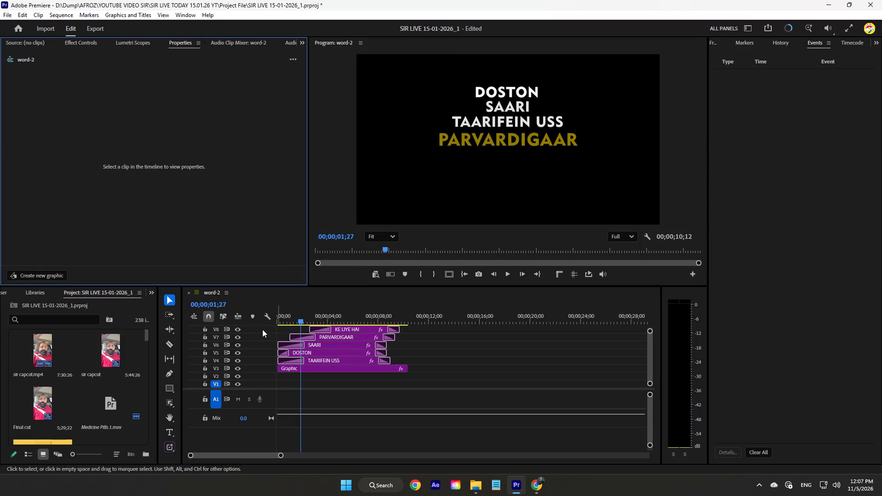
{"action": "left_click", "coordinate": [881, 0]}
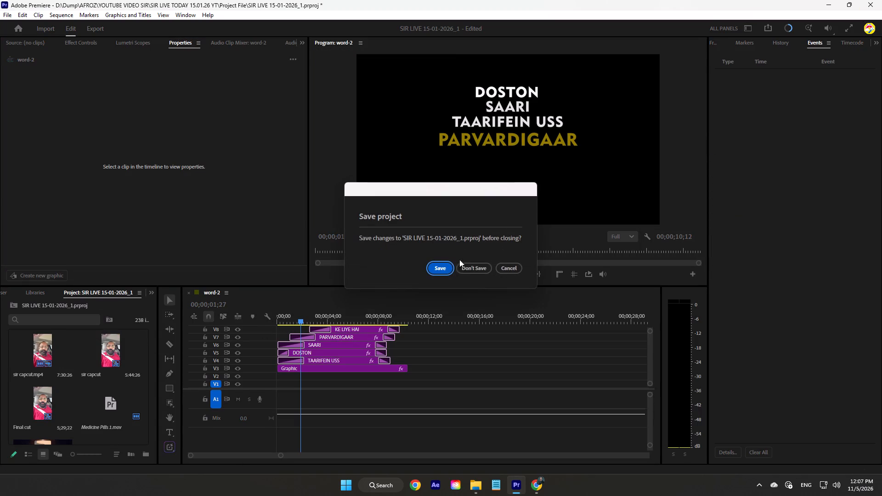
{"action": "left_click", "coordinate": [470, 265]}
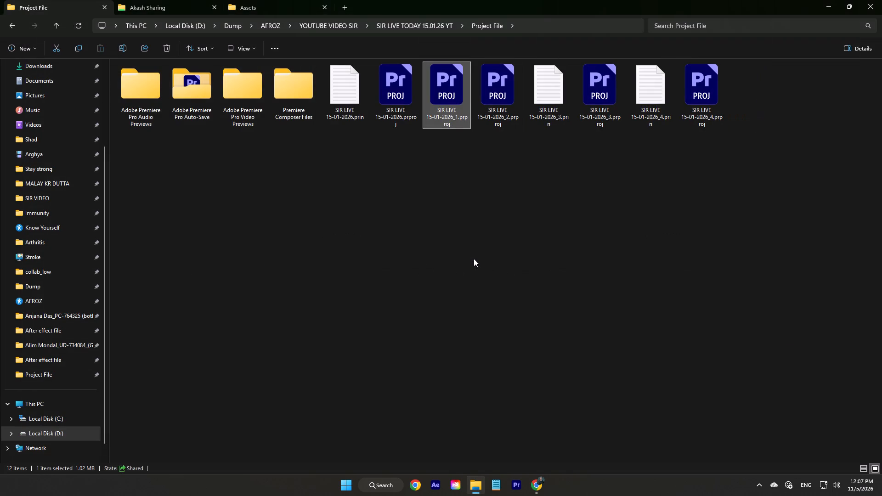
Open SIR LIVE 15-01-2026.prproj as a converted copy, look through its missing-media list and skip relinking.
{"action": "double_click", "coordinate": [403, 105]}
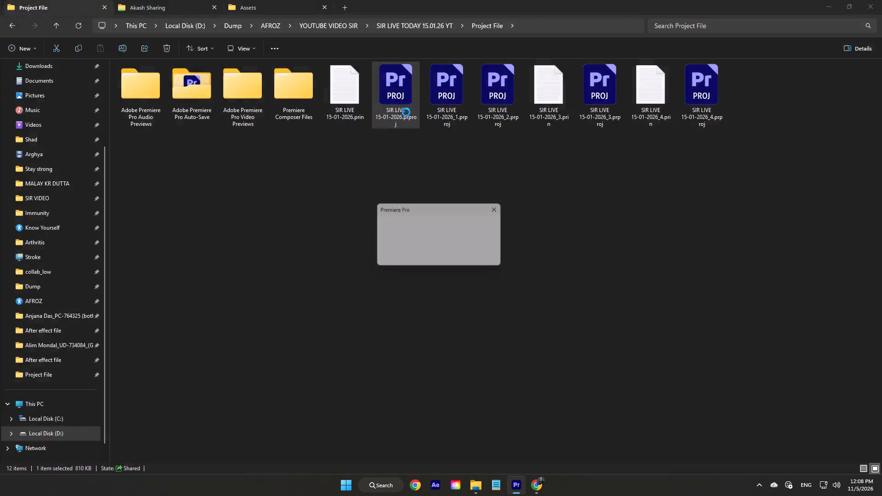
{"action": "left_click", "coordinate": [520, 270]}
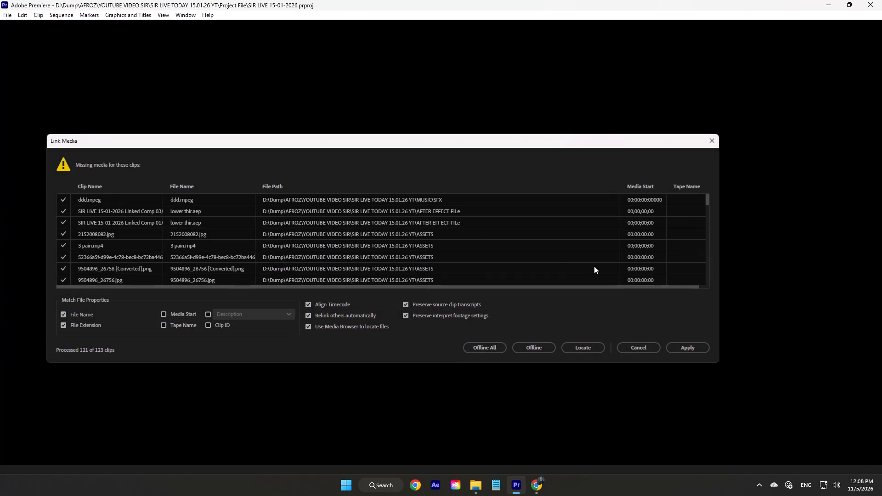
{"action": "left_click_drag", "start_coordinate": [708, 200], "coordinate": [708, 327]}
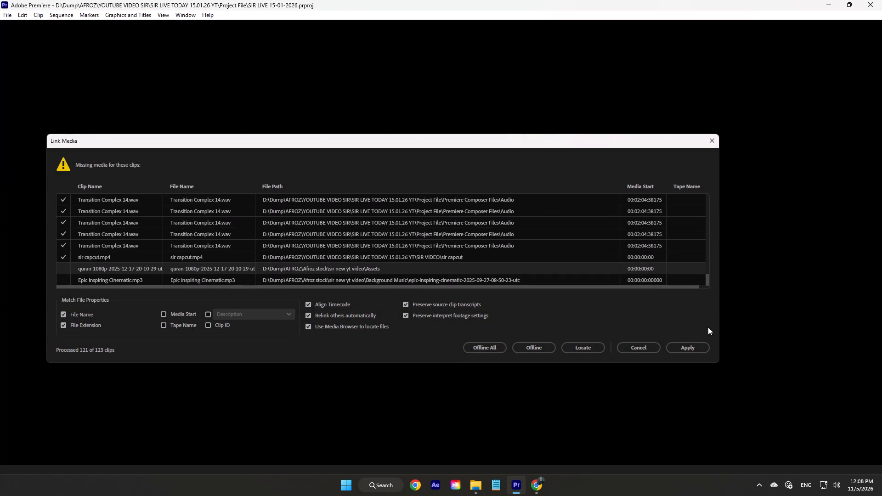
{"action": "left_click_drag", "start_coordinate": [708, 327], "coordinate": [711, 328]}
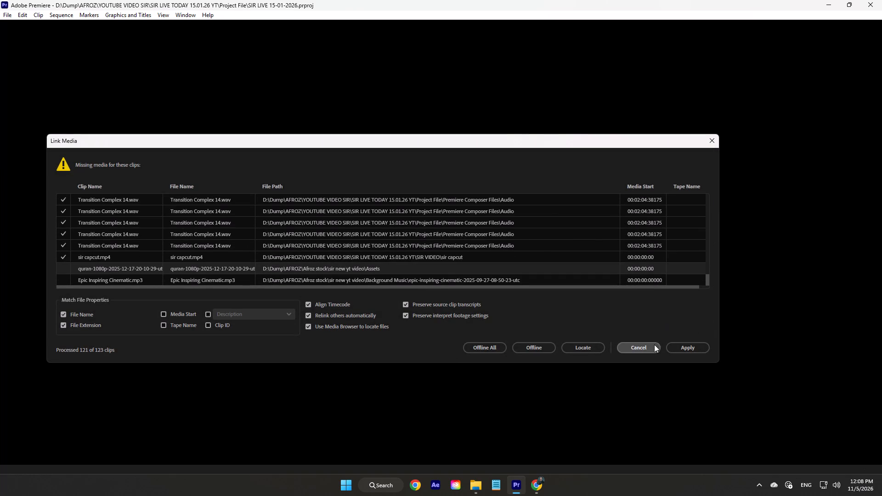
{"action": "left_click", "coordinate": [647, 344]}
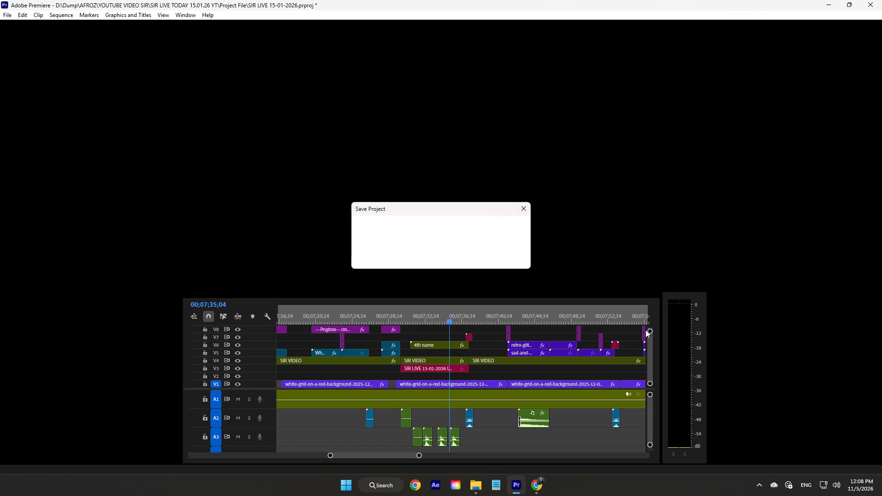
Inspect the EDIT sequence's timeline in the converted project and close Premiere.
{"action": "scroll", "coordinate": [588, 341], "scroll_direction": "down", "scroll_amount": 19}
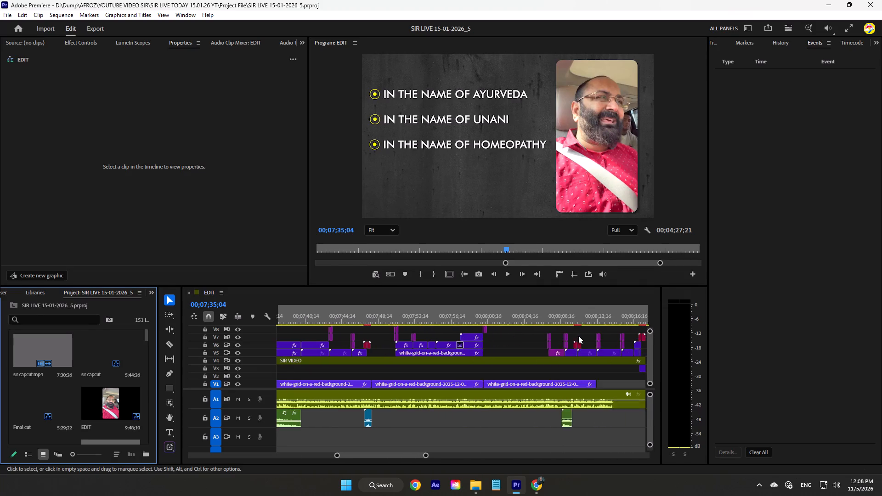
{"action": "scroll", "coordinate": [577, 336], "scroll_direction": "up", "scroll_amount": 1}
{"action": "scroll", "coordinate": [564, 332], "scroll_direction": "down", "scroll_amount": 20}
{"action": "scroll", "coordinate": [564, 332], "scroll_direction": "down", "scroll_amount": 15}
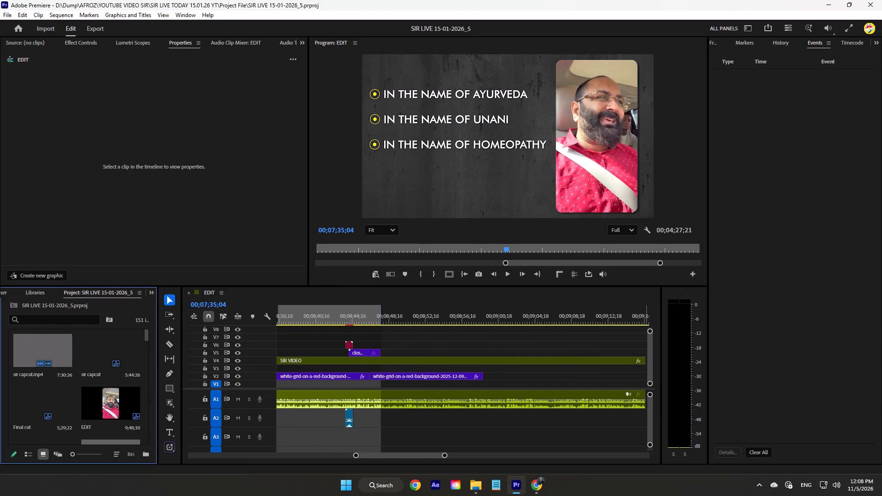
{"action": "left_click", "coordinate": [881, 0]}
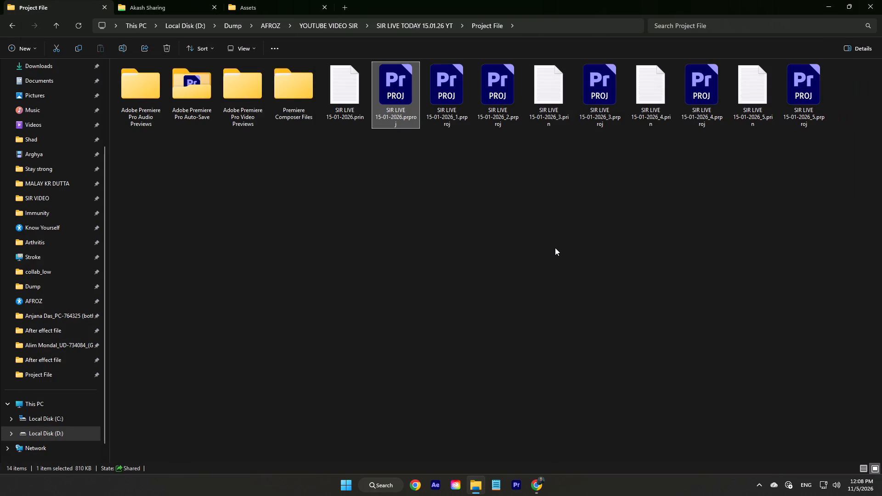
Check the EDIT timeline of SIR LIVE 15-01-2026_2.prproj, skipping media relinking, and close it without saving.
{"action": "double_click", "coordinate": [515, 113]}
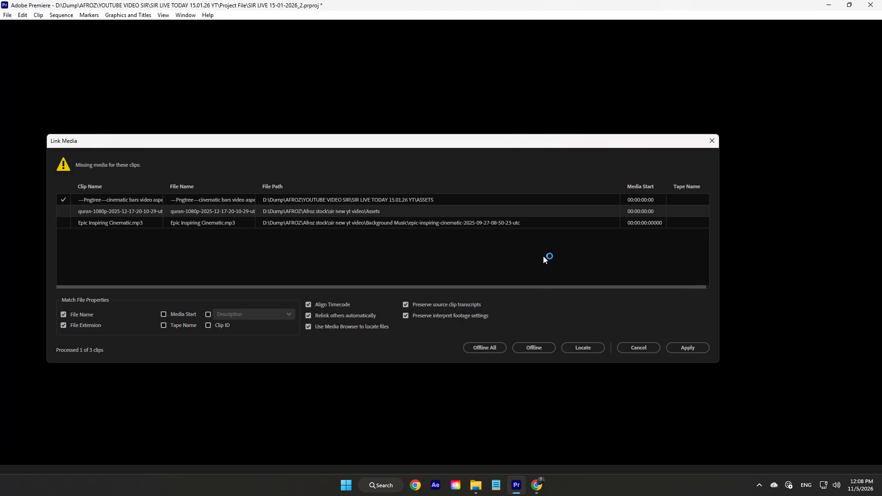
{"action": "left_click", "coordinate": [642, 350]}
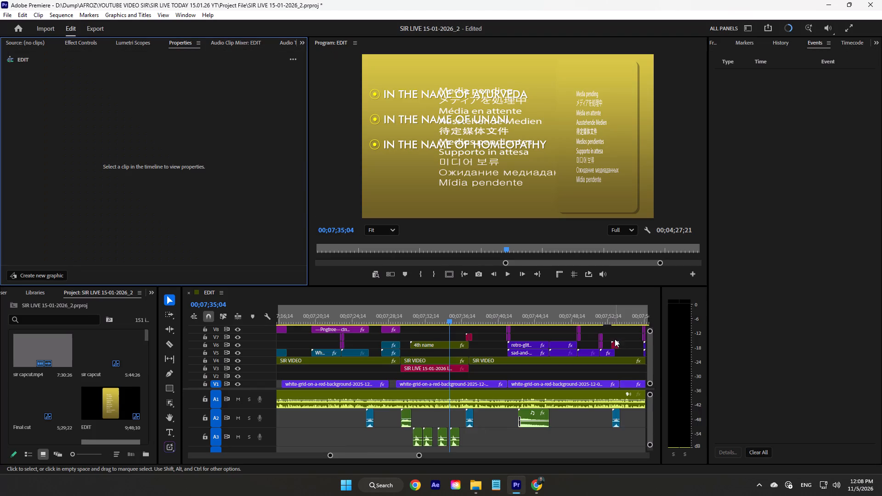
{"action": "scroll", "coordinate": [615, 339], "scroll_direction": "down", "scroll_amount": 20}
{"action": "scroll", "coordinate": [615, 339], "scroll_direction": "down", "scroll_amount": 20}
{"action": "scroll", "coordinate": [615, 339], "scroll_direction": "down", "scroll_amount": 5}
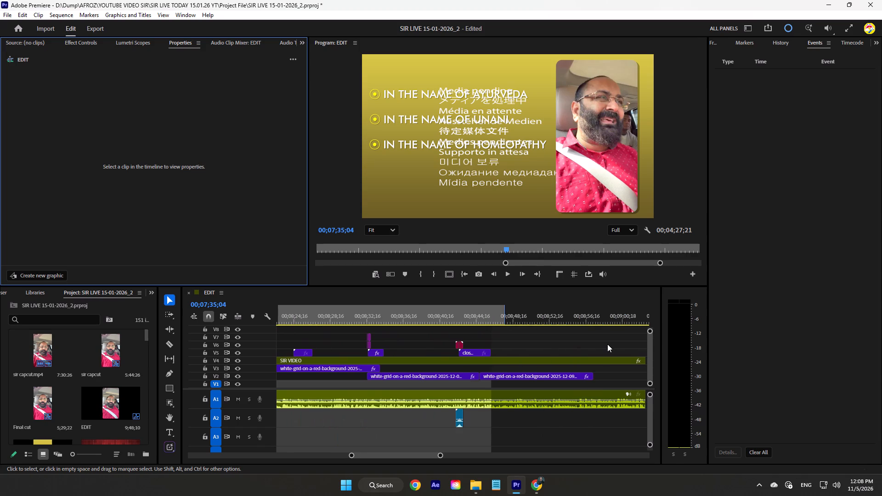
{"action": "left_click", "coordinate": [881, 0]}
{"action": "left_click", "coordinate": [466, 268]}
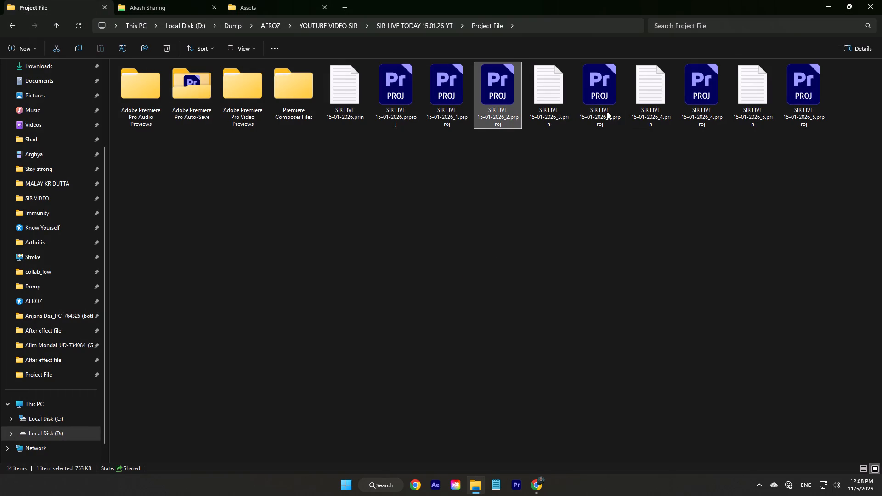
Check the EDIT timeline of SIR LIVE 15-01-2026_3.prproj, skipping media relinking, and close it without saving.
{"action": "double_click", "coordinate": [607, 112]}
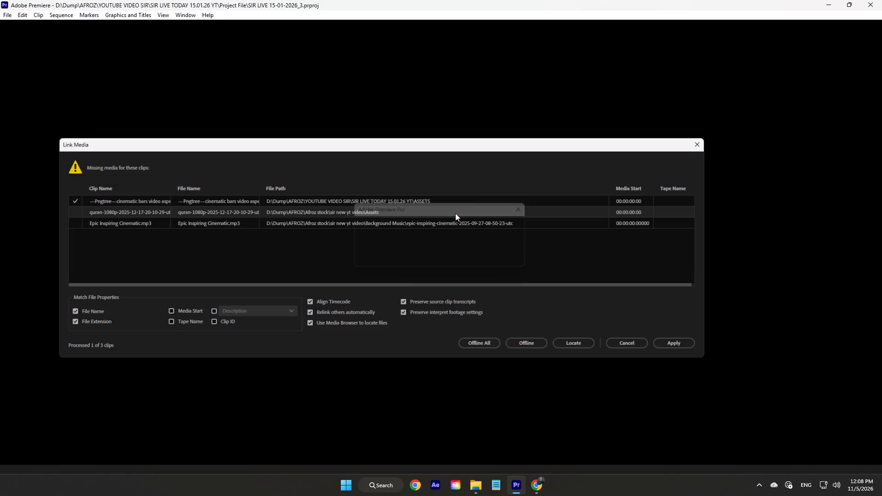
{"action": "left_click_drag", "start_coordinate": [639, 336], "coordinate": [639, 340]}
{"action": "left_click", "coordinate": [639, 343]}
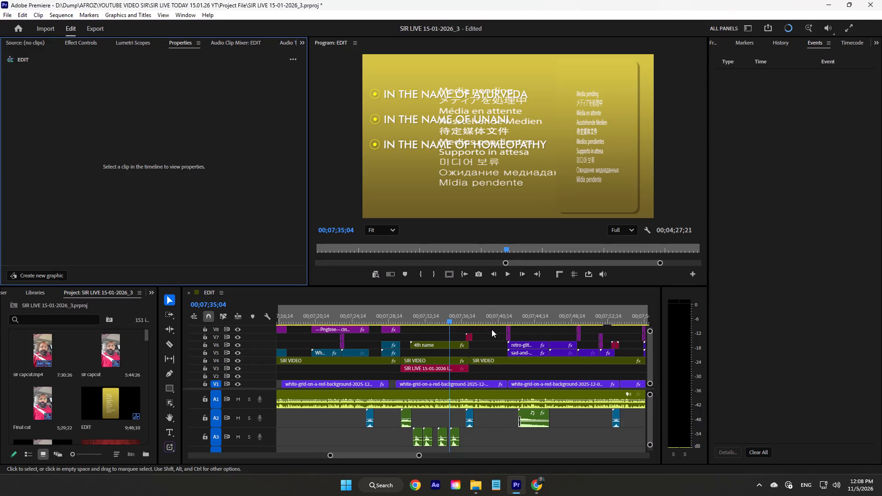
{"action": "scroll", "coordinate": [492, 329], "scroll_direction": "down", "scroll_amount": 12}
{"action": "scroll", "coordinate": [491, 329], "scroll_direction": "up", "scroll_amount": 1}
{"action": "scroll", "coordinate": [491, 329], "scroll_direction": "down", "scroll_amount": 20}
{"action": "scroll", "coordinate": [491, 329], "scroll_direction": "down", "scroll_amount": 1}
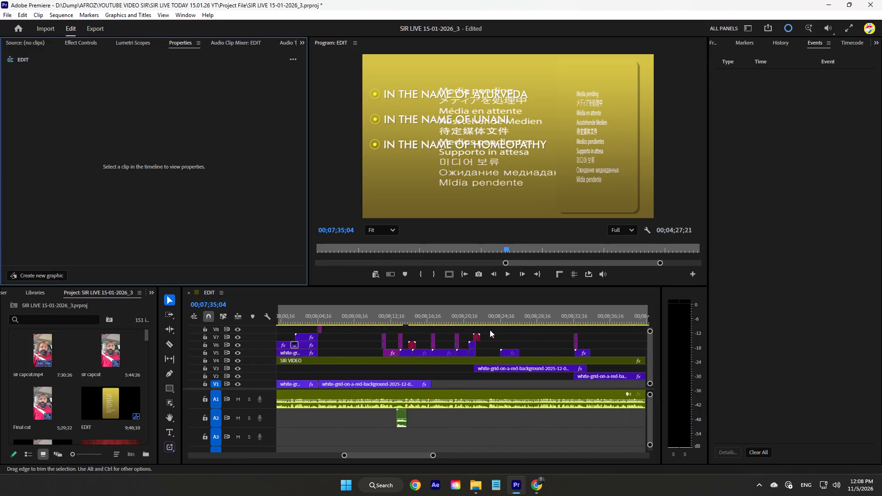
{"action": "scroll", "coordinate": [490, 330], "scroll_direction": "down", "scroll_amount": 18}
{"action": "left_click", "coordinate": [881, 0]}
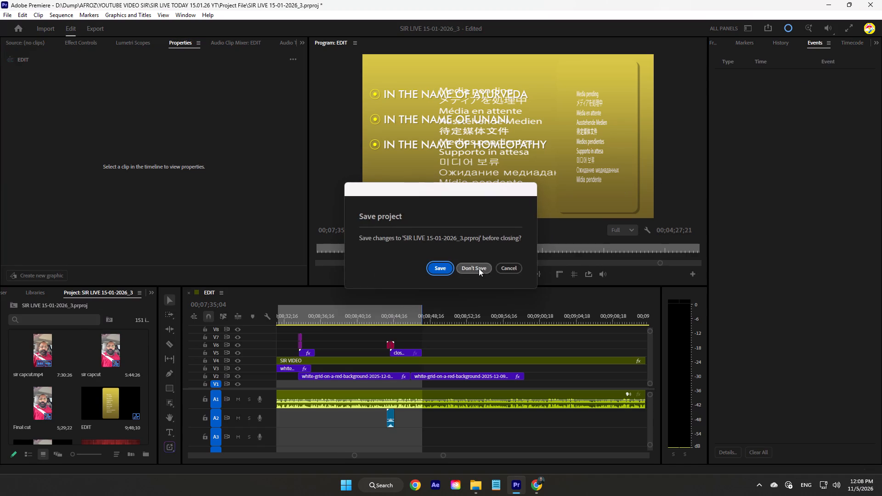
{"action": "left_click", "coordinate": [475, 270]}
Check the EDIT timeline of SIR LIVE 15-01-2026_4.prproj, skipping media relinking, and close it without saving.
{"action": "double_click", "coordinate": [707, 100]}
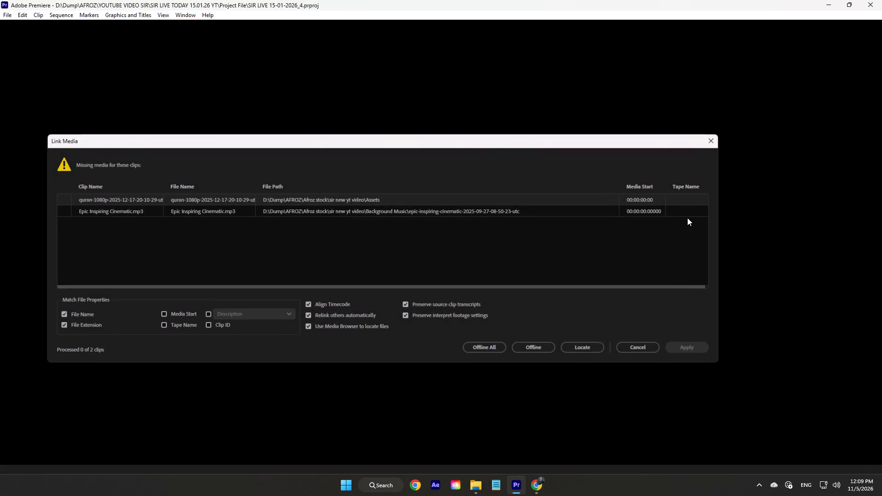
{"action": "left_click", "coordinate": [655, 351]}
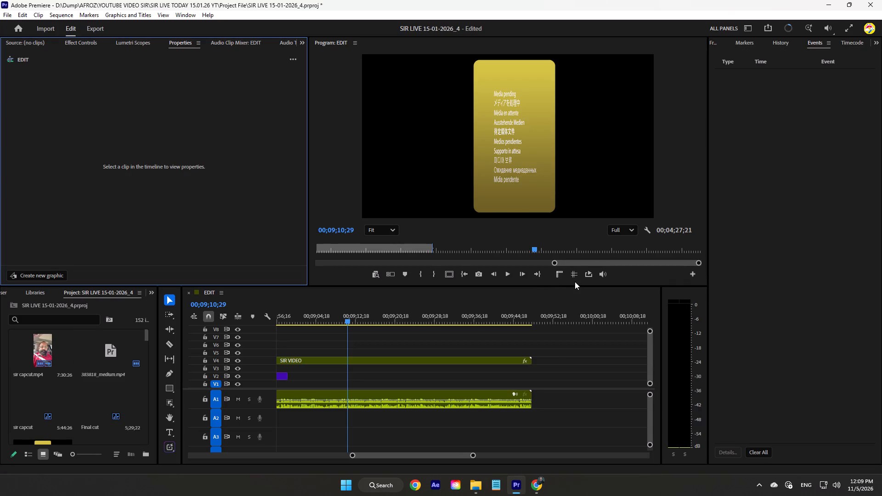
{"action": "scroll", "coordinate": [403, 337], "scroll_direction": "up", "scroll_amount": 9}
{"action": "left_click", "coordinate": [881, 0]}
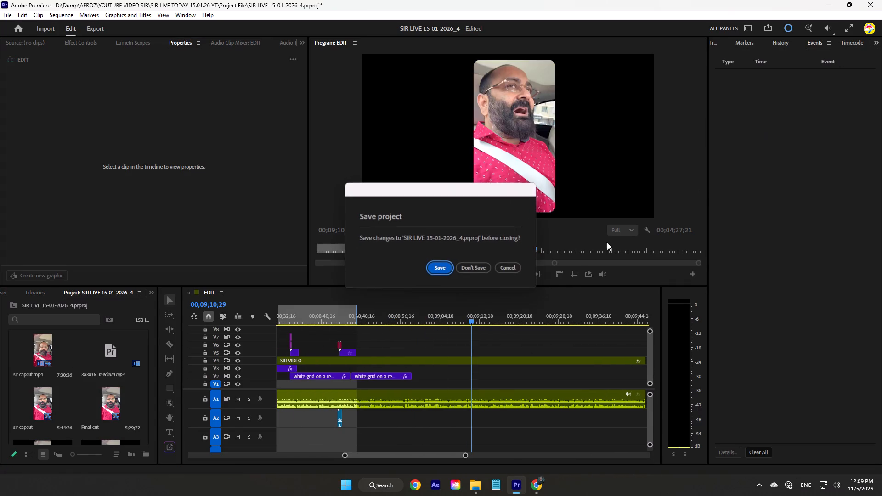
{"action": "left_click", "coordinate": [481, 272]}
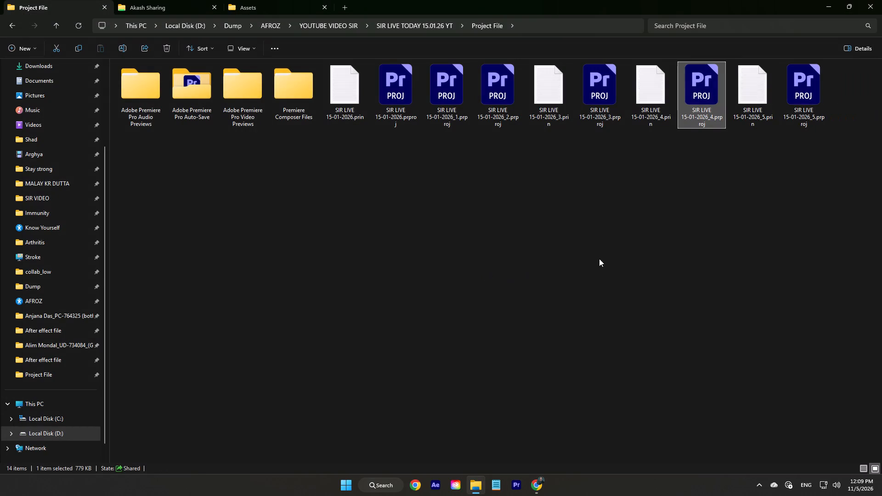
Check the EDIT and Final cut sequences of SIR LIVE 15-01-2026_5.prproj, skipping media relinking, and close it without saving.
{"action": "left_click", "coordinate": [828, 97]}
{"action": "double_click", "coordinate": [801, 107]}
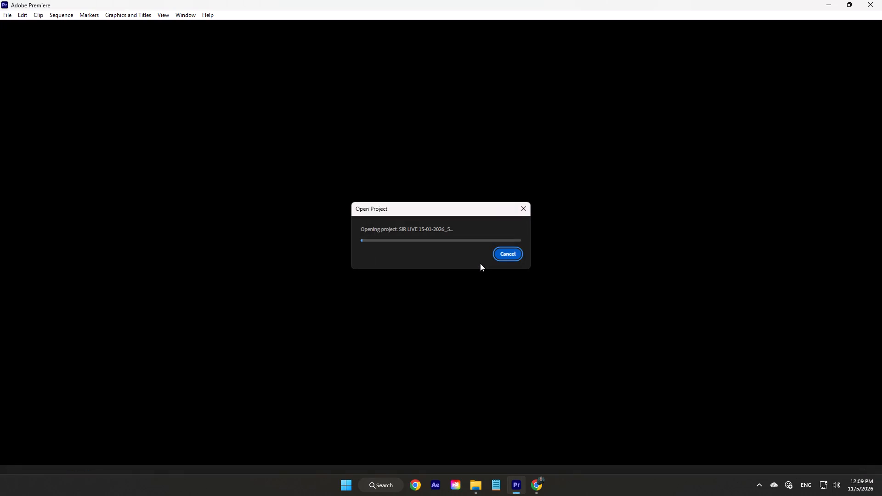
{"action": "left_click", "coordinate": [626, 343]}
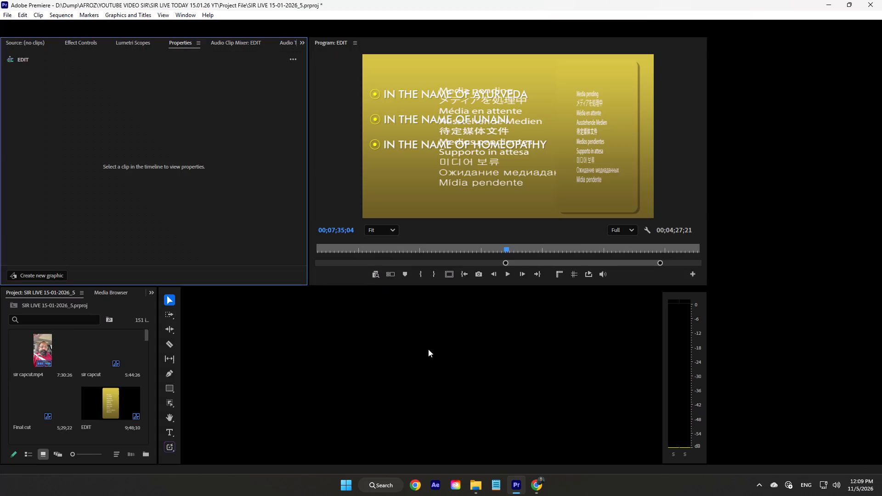
{"action": "scroll", "coordinate": [433, 359], "scroll_direction": "down", "scroll_amount": 20}
{"action": "scroll", "coordinate": [433, 359], "scroll_direction": "down", "scroll_amount": 20}
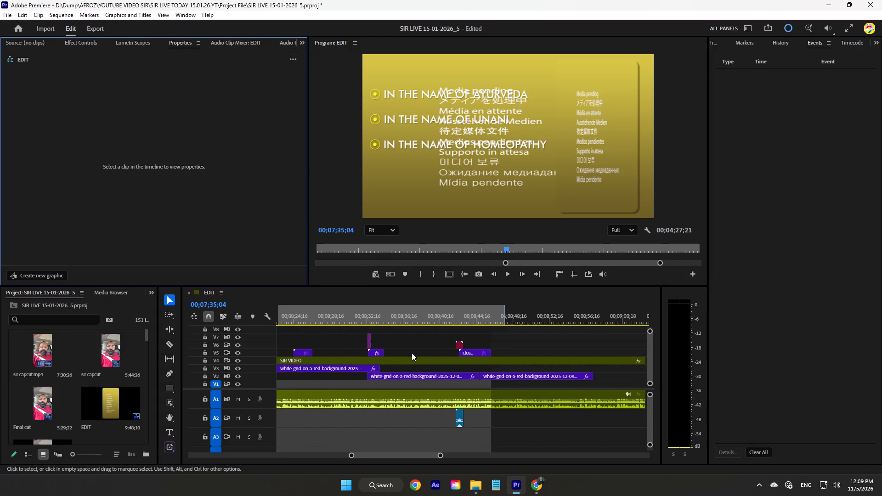
{"action": "scroll", "coordinate": [412, 353], "scroll_direction": "down", "scroll_amount": 20}
{"action": "scroll", "coordinate": [412, 353], "scroll_direction": "down", "scroll_amount": 20}
{"action": "scroll", "coordinate": [412, 353], "scroll_direction": "down", "scroll_amount": 5}
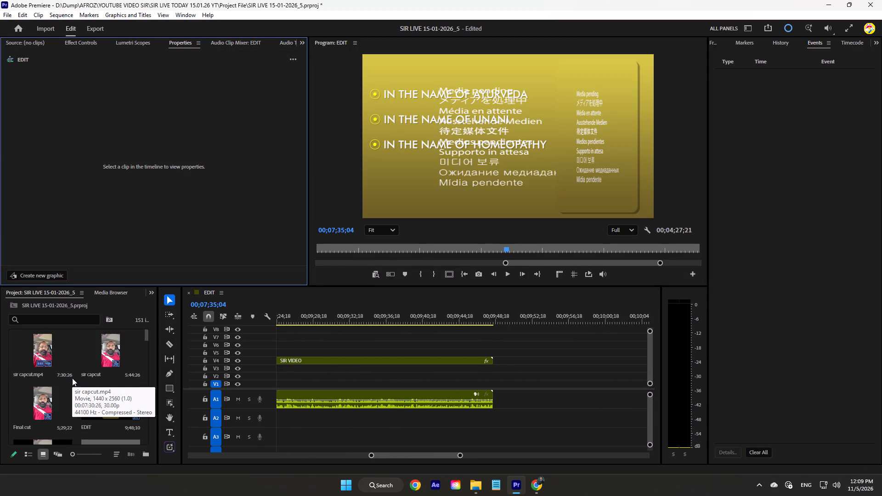
{"action": "double_click", "coordinate": [31, 412]}
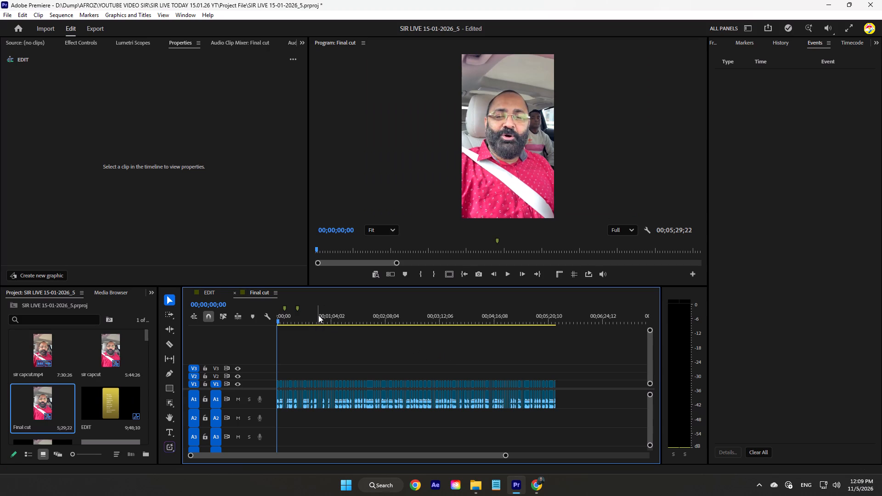
{"action": "left_click_drag", "start_coordinate": [318, 315], "coordinate": [220, 332]}
{"action": "double_click", "coordinate": [120, 391]}
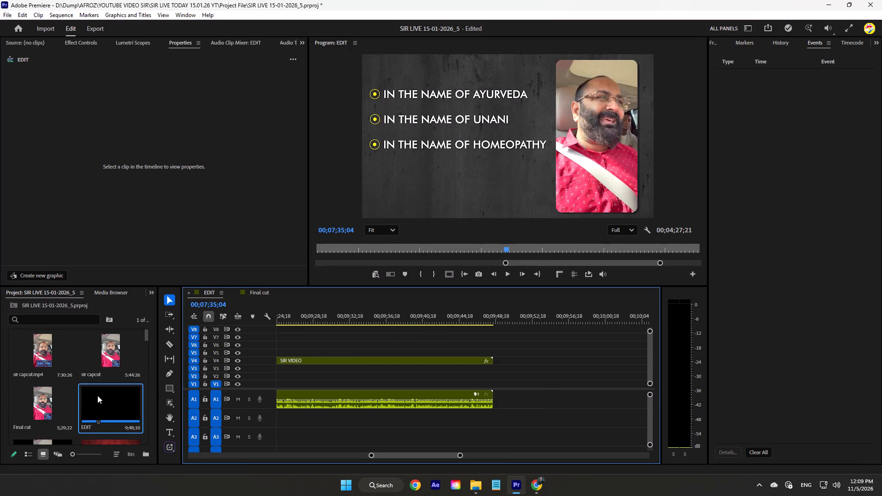
{"action": "double_click", "coordinate": [97, 395]}
{"action": "scroll", "coordinate": [101, 389], "scroll_direction": "down", "scroll_amount": 2}
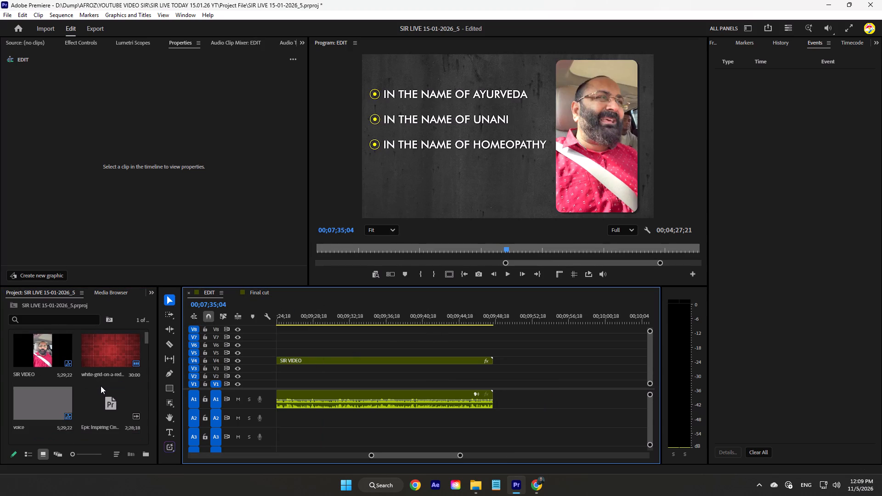
{"action": "left_click", "coordinate": [881, 0]}
{"action": "left_click", "coordinate": [481, 263]}
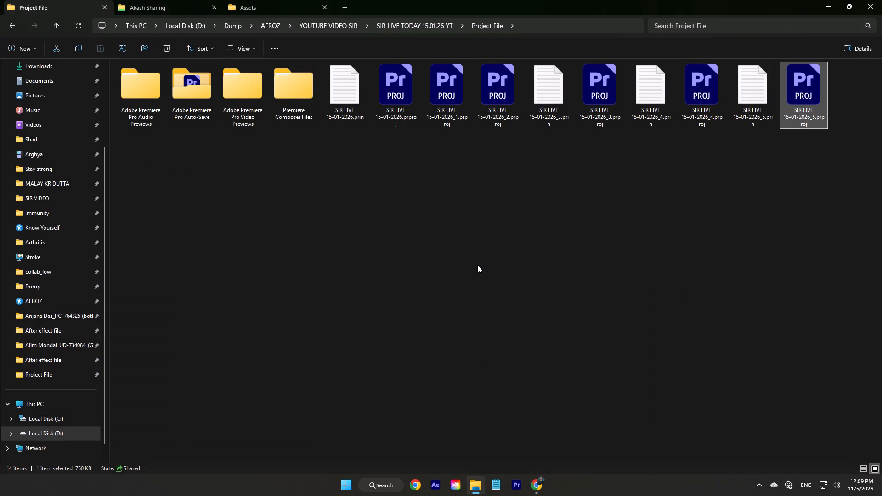
Open the original SIR LIVE 15-01-2026.prproj and convert it to the current version in the same folder, skipping media relinking.
{"action": "left_click", "coordinate": [397, 107]}
{"action": "double_click", "coordinate": [397, 107]}
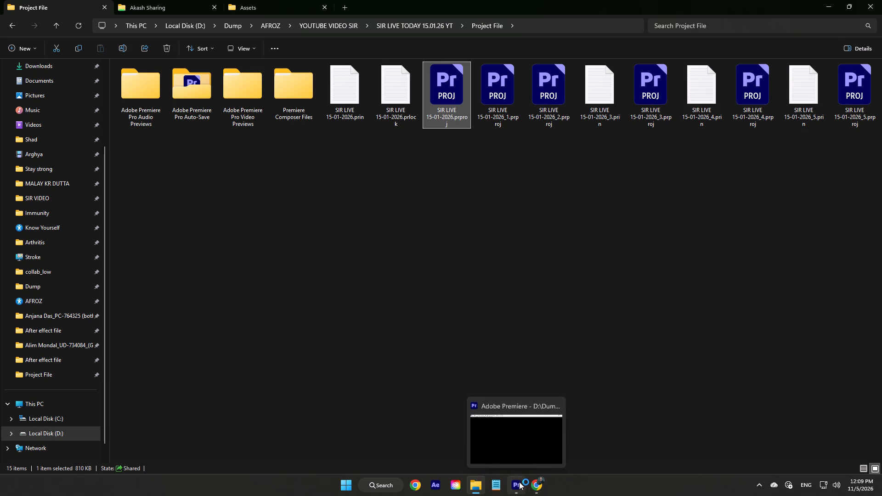
{"action": "left_click", "coordinate": [518, 444]}
{"action": "left_click", "coordinate": [521, 270]}
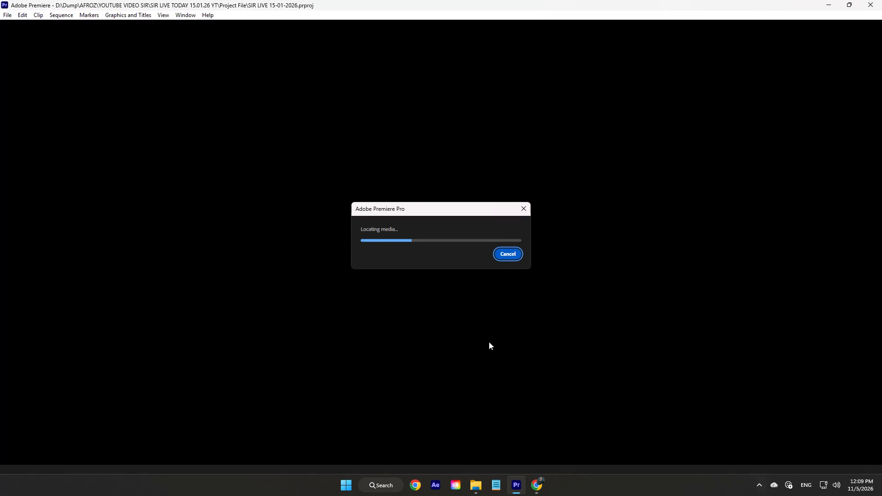
{"action": "left_click_drag", "start_coordinate": [418, 206], "coordinate": [432, 183]}
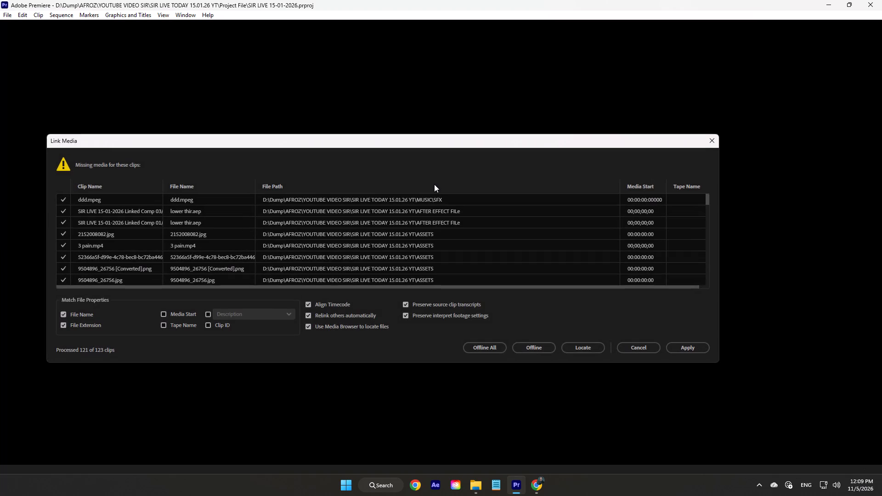
{"action": "left_click", "coordinate": [653, 349]}
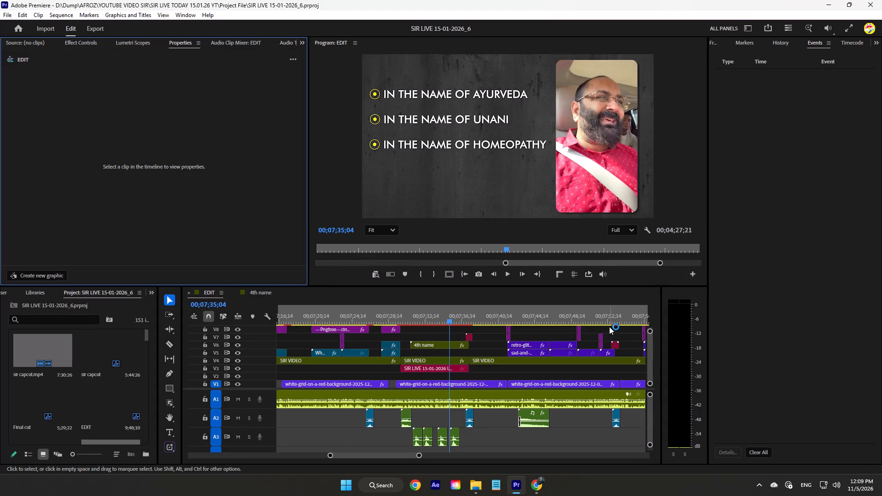
Inspect the EDIT timeline through to its end and the 4th name sequence in the converted project, and close Premiere.
{"action": "scroll", "coordinate": [609, 327], "scroll_direction": "down", "scroll_amount": 20}
{"action": "scroll", "coordinate": [609, 327], "scroll_direction": "down", "scroll_amount": 14}
{"action": "scroll", "coordinate": [604, 335], "scroll_direction": "up", "scroll_amount": 1}
{"action": "scroll", "coordinate": [604, 335], "scroll_direction": "down", "scroll_amount": 7}
{"action": "scroll", "coordinate": [603, 336], "scroll_direction": "up", "scroll_amount": 1}
{"action": "scroll", "coordinate": [602, 336], "scroll_direction": "down", "scroll_amount": 6}
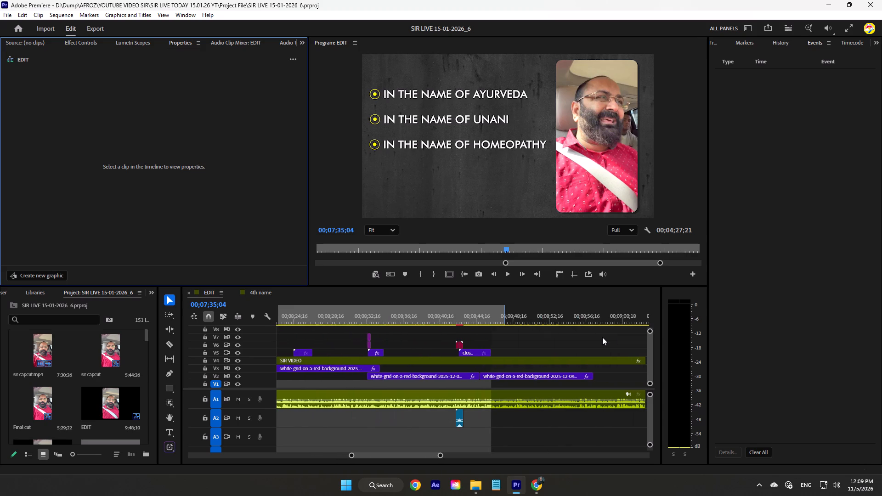
{"action": "left_click", "coordinate": [270, 295]}
{"action": "left_click", "coordinate": [214, 296]}
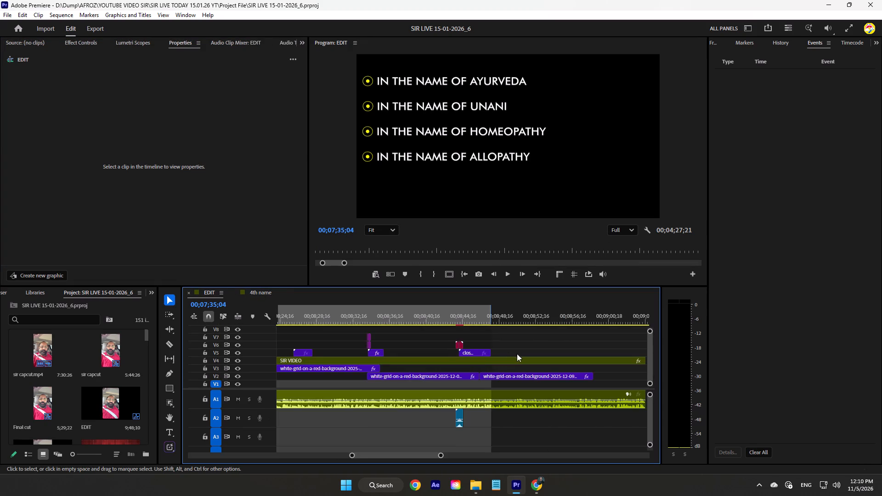
{"action": "scroll", "coordinate": [516, 354], "scroll_direction": "down", "scroll_amount": 20}
{"action": "scroll", "coordinate": [516, 354], "scroll_direction": "down", "scroll_amount": 7}
{"action": "scroll", "coordinate": [479, 349], "scroll_direction": "up", "scroll_amount": 1}
{"action": "scroll", "coordinate": [478, 349], "scroll_direction": "down", "scroll_amount": 14}
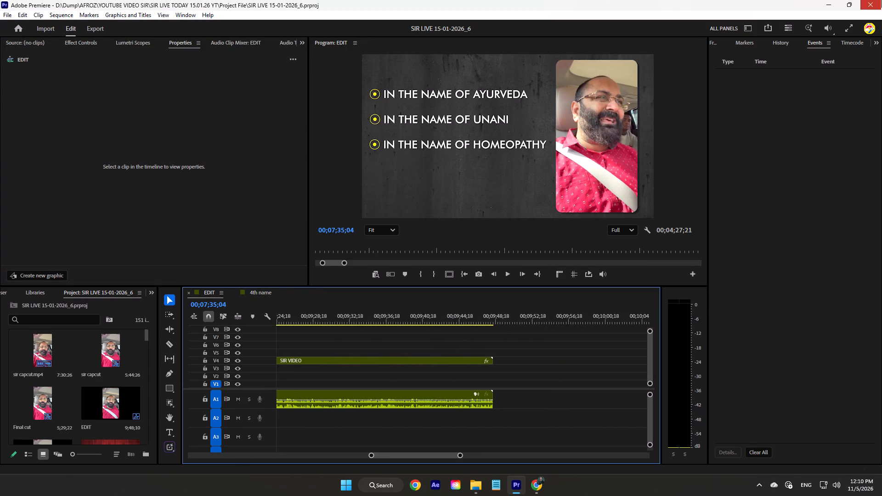
{"action": "left_click", "coordinate": [881, 0]}
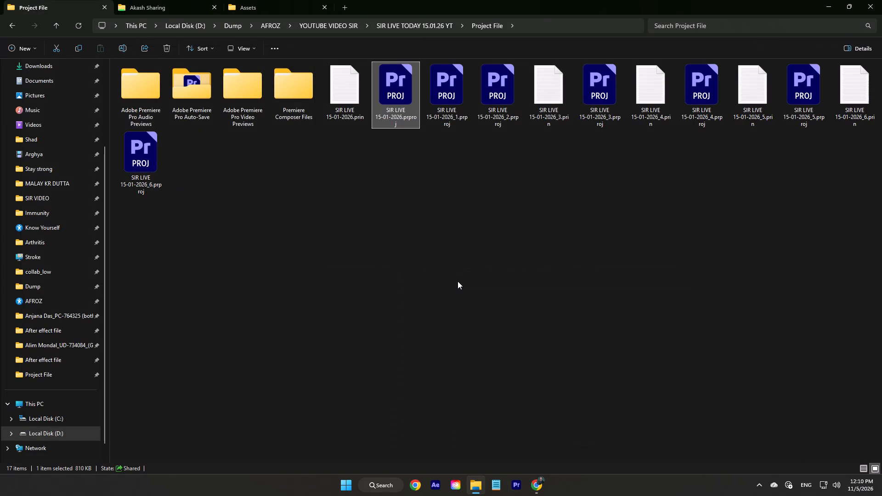
Look inside New folder within SIR LIVE TODAY 15.01.26 YT and return to the Project File folder.
{"action": "triple_click", "coordinate": [74, 27]}
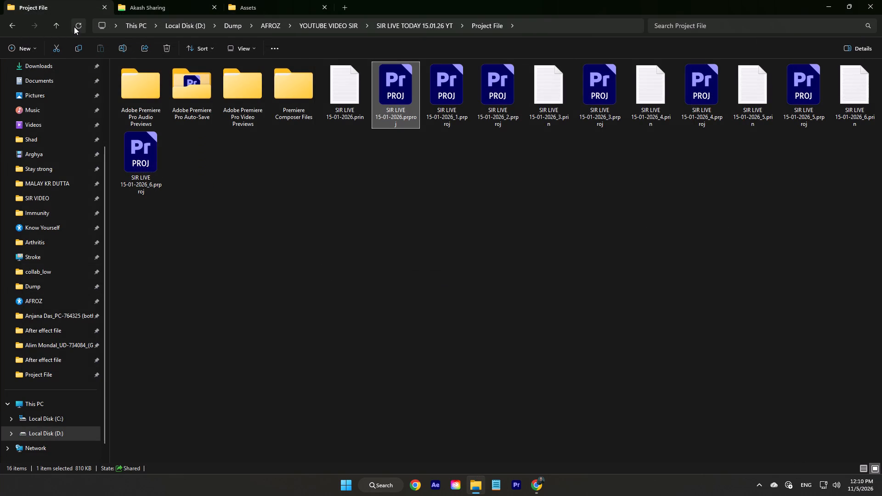
{"action": "left_click", "coordinate": [74, 27]}
{"action": "left_click", "coordinate": [51, 27]}
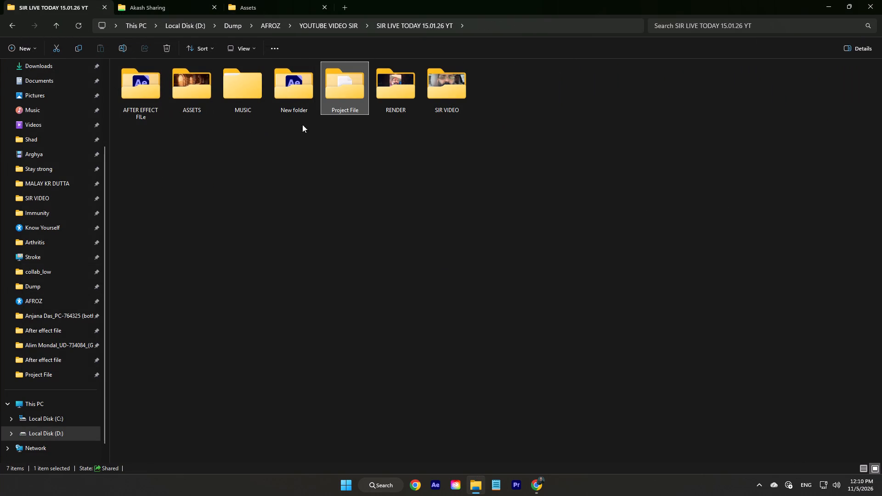
{"action": "double_click", "coordinate": [293, 101]}
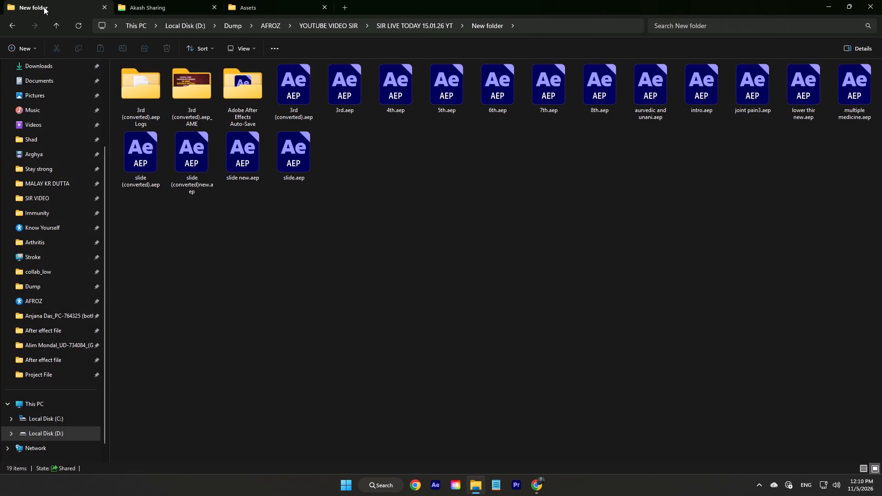
{"action": "left_click", "coordinate": [55, 24]}
{"action": "double_click", "coordinate": [343, 95]}
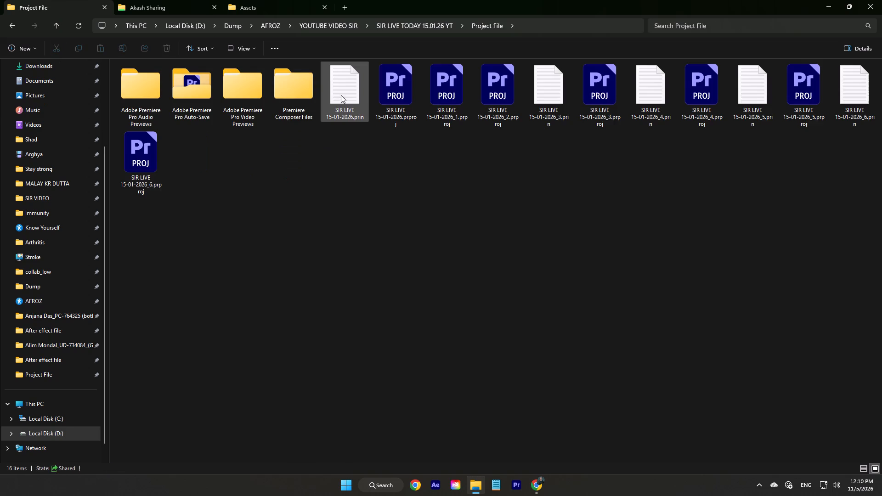
Check the dates and sizes of the project files in details view, and return to large icons.
{"action": "left_click", "coordinate": [874, 469]}
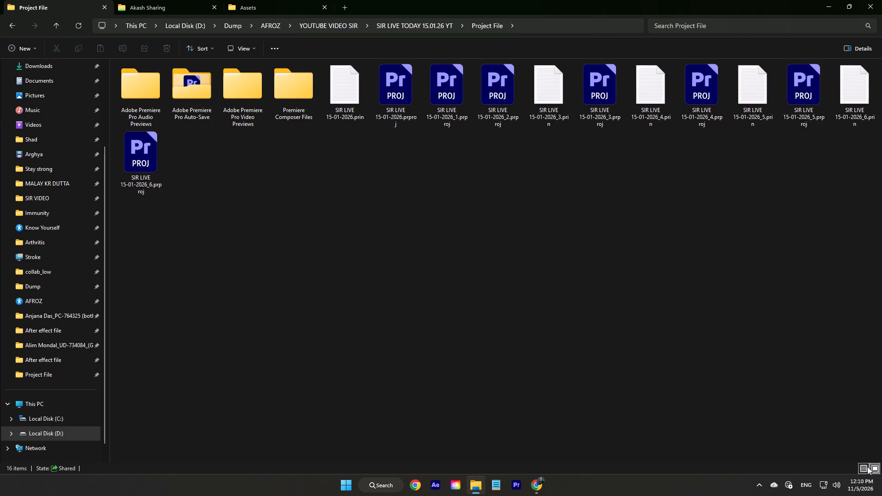
{"action": "left_click", "coordinate": [867, 467]}
{"action": "left_click", "coordinate": [881, 468]}
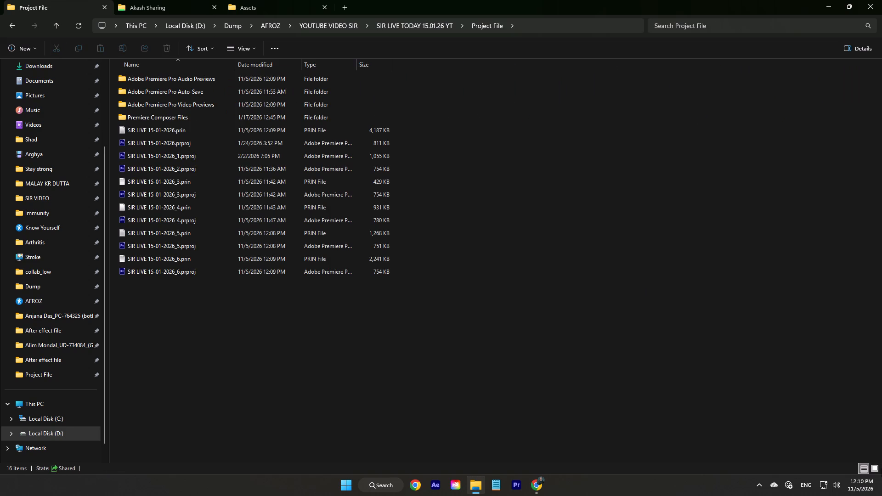
{"action": "left_click", "coordinate": [881, 469]}
{"action": "left_click", "coordinate": [877, 470]}
Reopen the original SIR LIVE 15-01-2026.prproj and convert it again in the Project File folder, skipping media relinking.
{"action": "double_click", "coordinate": [395, 110]}
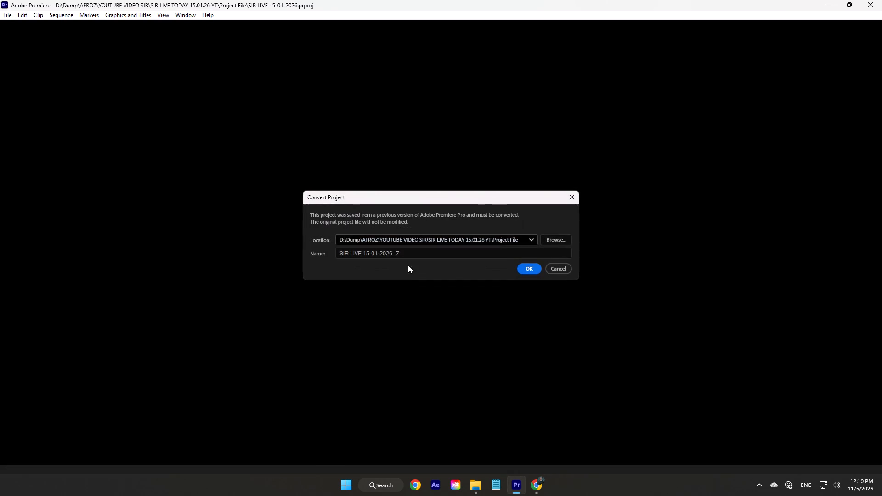
{"action": "left_click", "coordinate": [522, 271]}
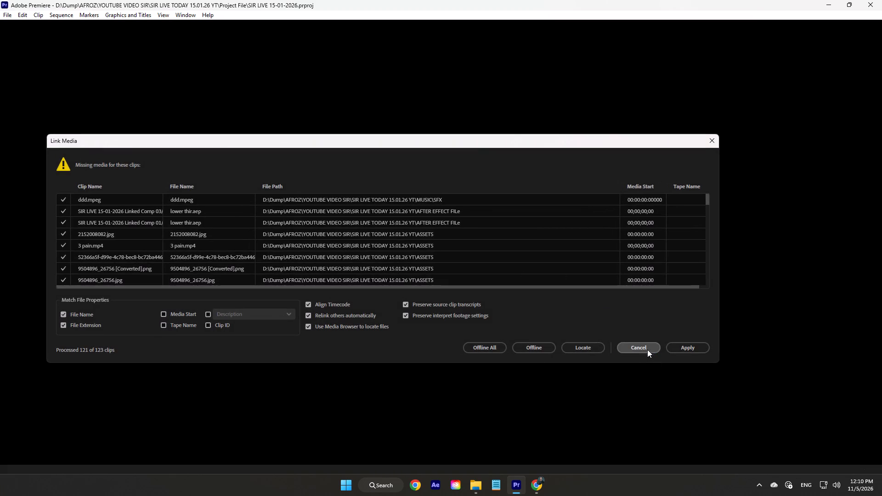
{"action": "left_click", "coordinate": [647, 349]}
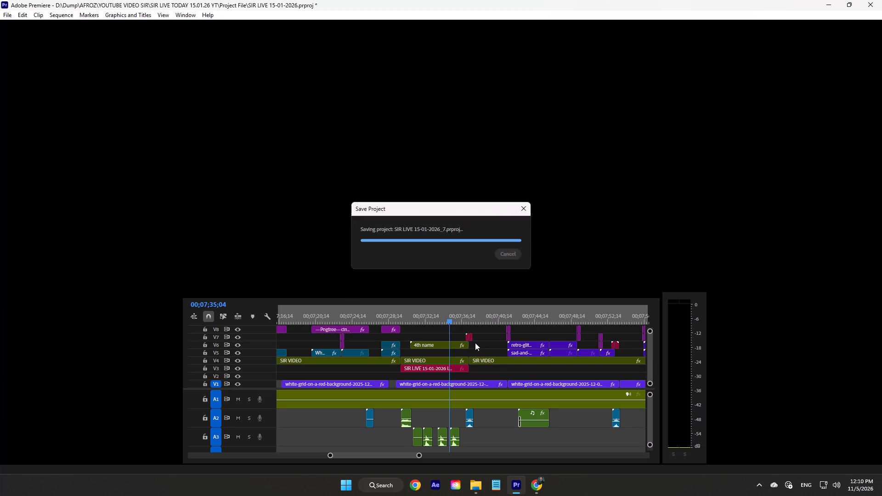
Examine the final part of the converted project's EDIT timeline, scrubbing through the SIR VIDEO footage past the eight-minute mark.
{"action": "scroll", "coordinate": [475, 341], "scroll_direction": "down", "scroll_amount": 20}
{"action": "scroll", "coordinate": [475, 341], "scroll_direction": "down", "scroll_amount": 5}
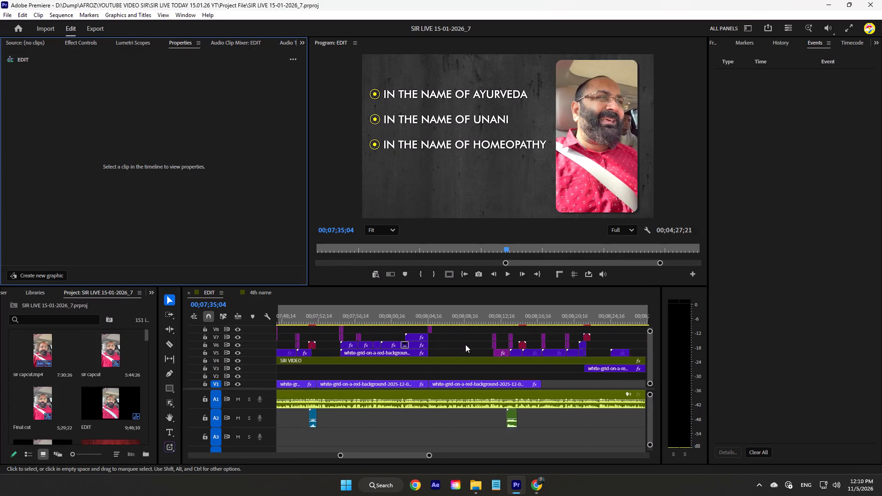
{"action": "scroll", "coordinate": [465, 344], "scroll_direction": "down", "scroll_amount": 20}
{"action": "scroll", "coordinate": [465, 344], "scroll_direction": "down", "scroll_amount": 2}
{"action": "left_click_drag", "start_coordinate": [494, 317], "coordinate": [531, 317]}
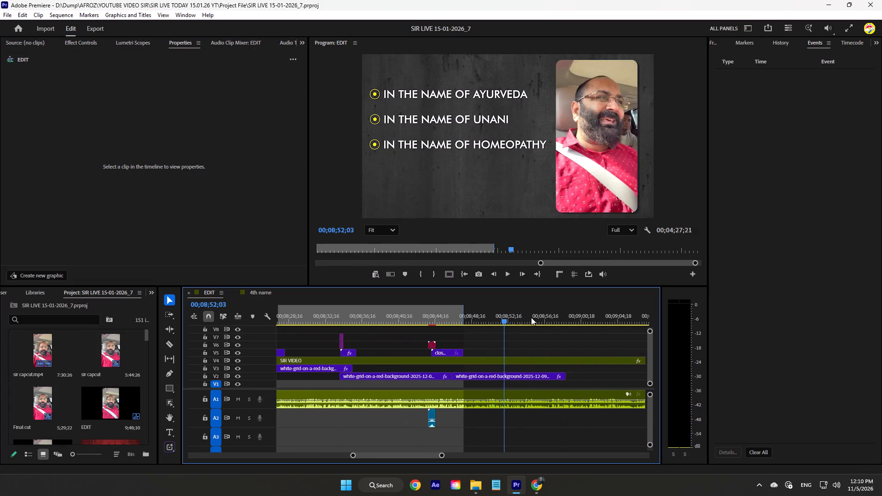
{"action": "left_click_drag", "start_coordinate": [531, 317], "coordinate": [458, 302]}
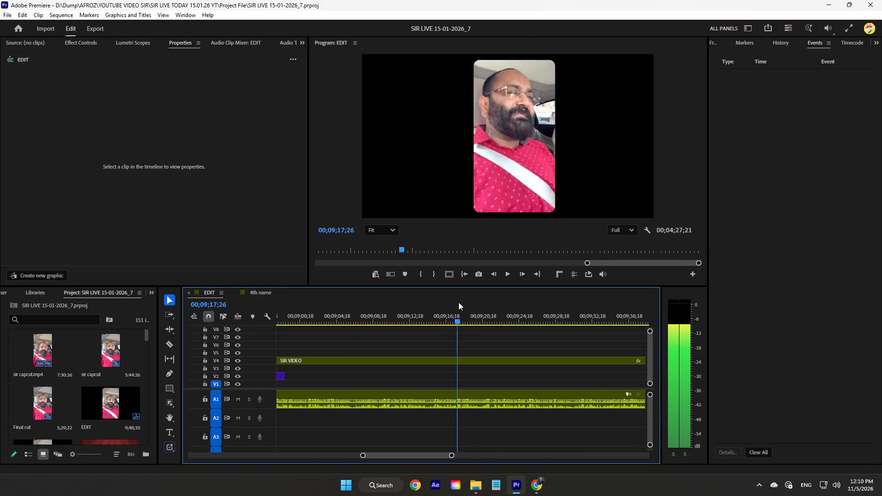
{"action": "left_click_drag", "start_coordinate": [458, 302], "coordinate": [456, 314]}
Open SIR LIVE 15-01-2026_1.prproj from the Project File folder alongside the converted project, skipping media relinking.
{"action": "left_click", "coordinate": [471, 486]}
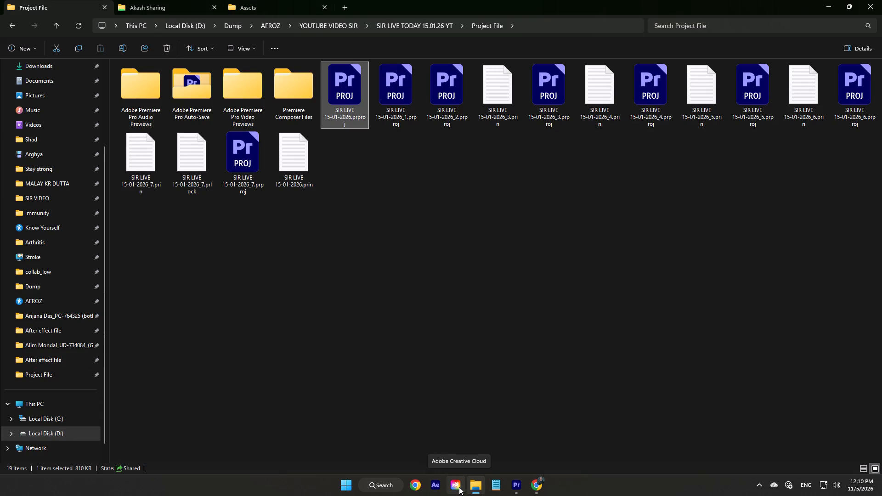
{"action": "double_click", "coordinate": [396, 102]}
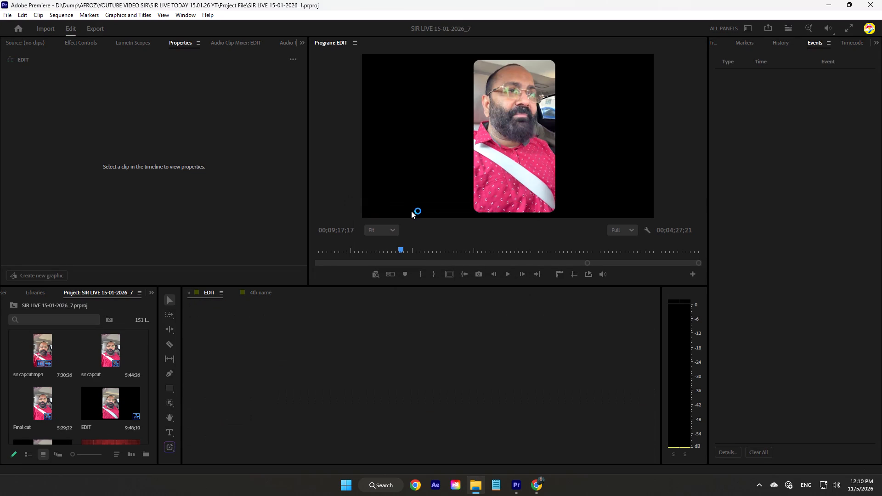
{"action": "left_click", "coordinate": [621, 353]}
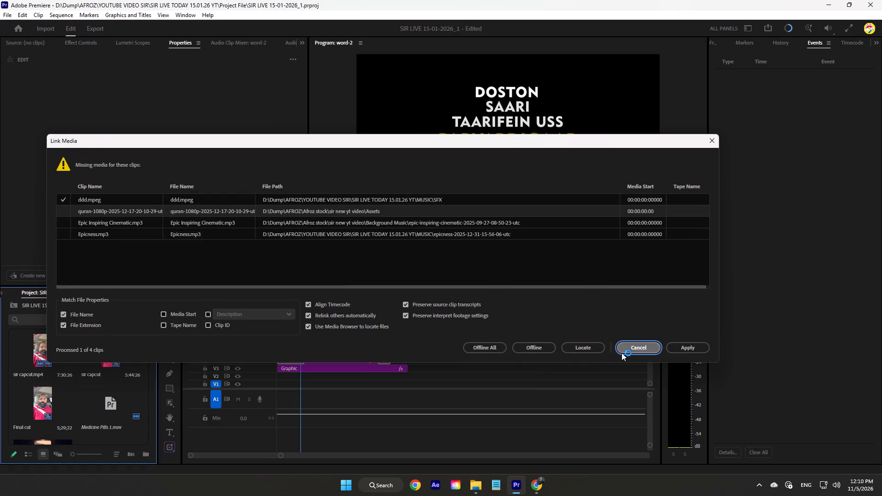
Inspect the EDIT sequence's timeline in SIR LIVE 15-01-2026_1 from its beginning through to its end.
{"action": "left_click", "coordinate": [529, 289]}
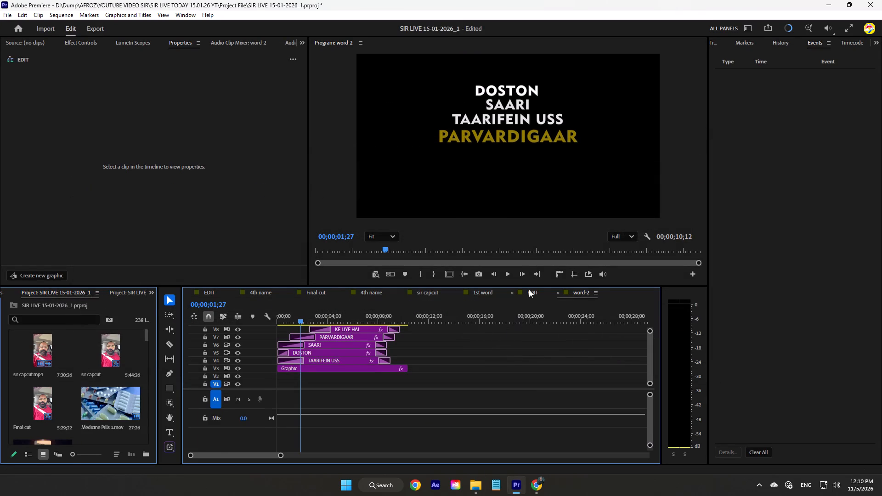
{"action": "scroll", "coordinate": [546, 341], "scroll_direction": "down", "scroll_amount": 20}
{"action": "scroll", "coordinate": [546, 341], "scroll_direction": "down", "scroll_amount": 18}
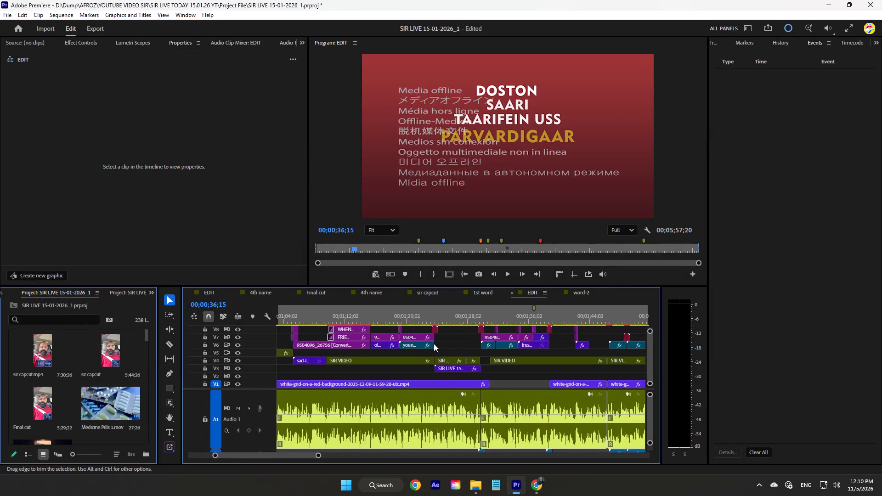
{"action": "scroll", "coordinate": [434, 344], "scroll_direction": "down", "scroll_amount": 20}
{"action": "scroll", "coordinate": [434, 344], "scroll_direction": "down", "scroll_amount": 20}
{"action": "scroll", "coordinate": [434, 344], "scroll_direction": "down", "scroll_amount": 10}
{"action": "scroll", "coordinate": [443, 344], "scroll_direction": "up", "scroll_amount": 1}
{"action": "scroll", "coordinate": [443, 344], "scroll_direction": "down", "scroll_amount": 13}
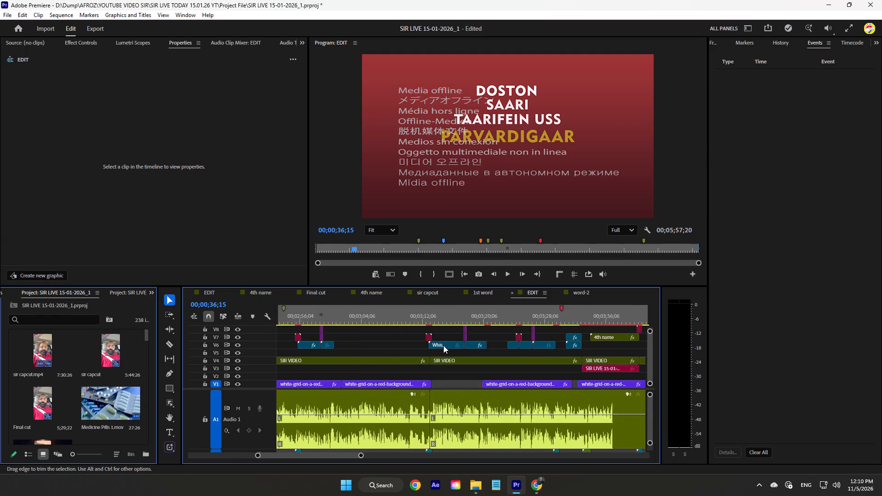
{"action": "scroll", "coordinate": [443, 345], "scroll_direction": "down", "scroll_amount": 20}
{"action": "scroll", "coordinate": [443, 345], "scroll_direction": "down", "scroll_amount": 20}
{"action": "scroll", "coordinate": [443, 345], "scroll_direction": "down", "scroll_amount": 14}
{"action": "left_click_drag", "start_coordinate": [549, 314], "coordinate": [635, 320]}
{"action": "left_click_drag", "start_coordinate": [400, 456], "coordinate": [453, 456]}
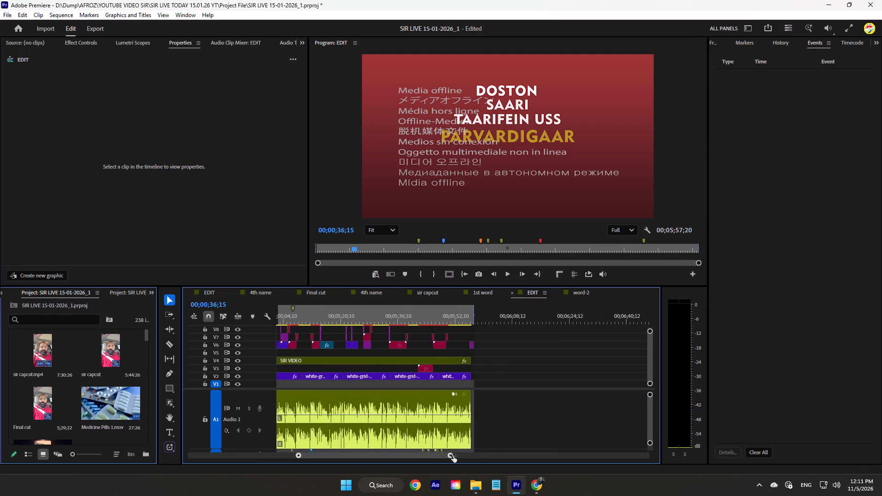
Examine the EDIT timeline around the four-minute mark in closer detail.
{"action": "left_click_drag", "start_coordinate": [453, 456], "coordinate": [347, 458]}
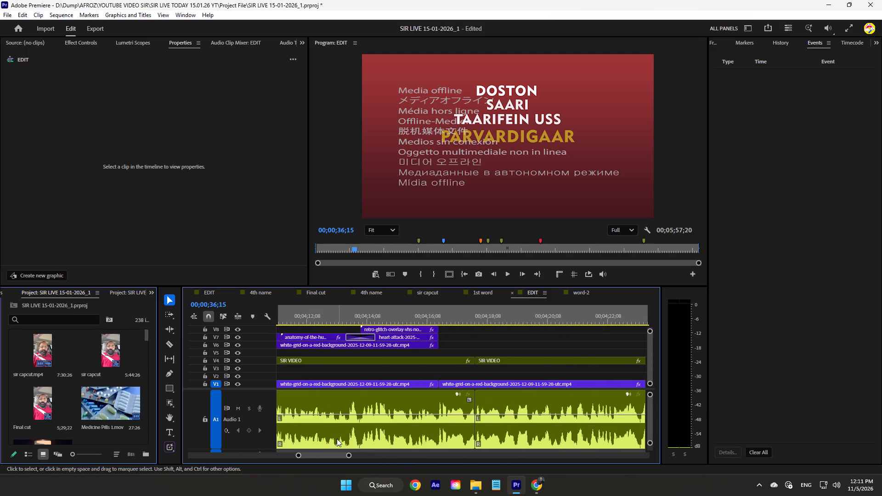
{"action": "scroll", "coordinate": [337, 389], "scroll_direction": "up", "scroll_amount": 18}
{"action": "scroll", "coordinate": [480, 480], "scroll_direction": "down", "scroll_amount": 1}
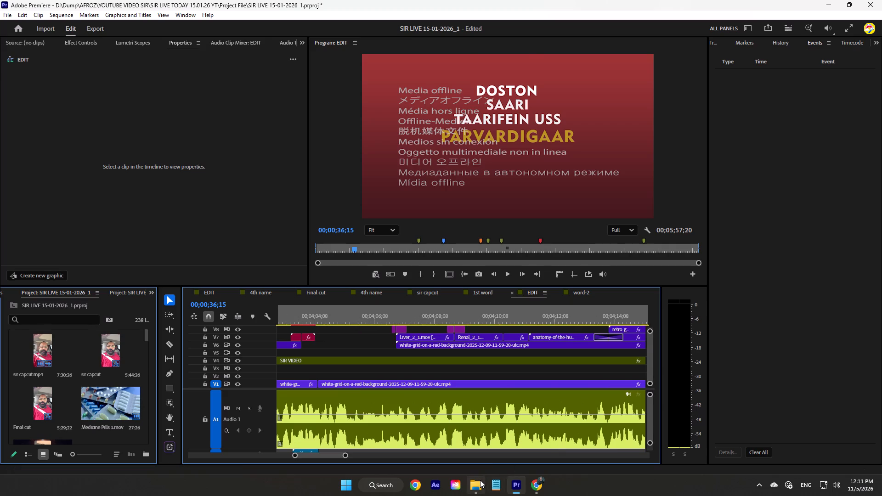
{"action": "left_click", "coordinate": [480, 480]}
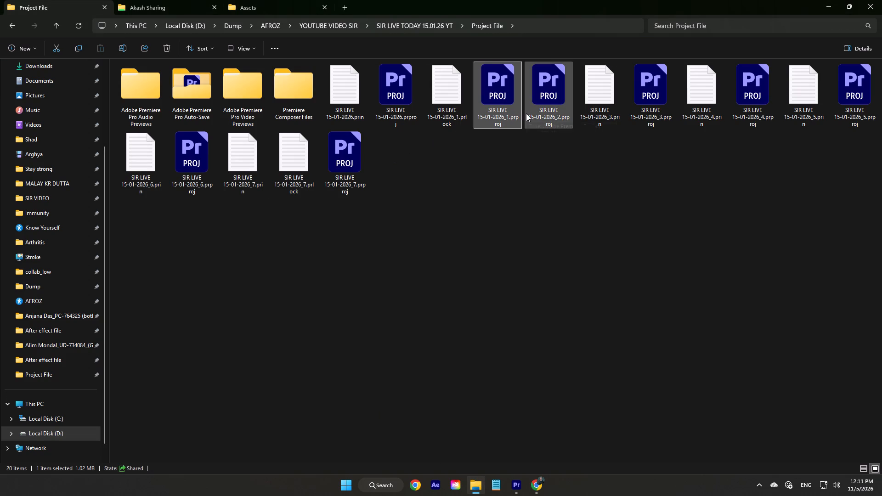
{"action": "left_click", "coordinate": [512, 487]}
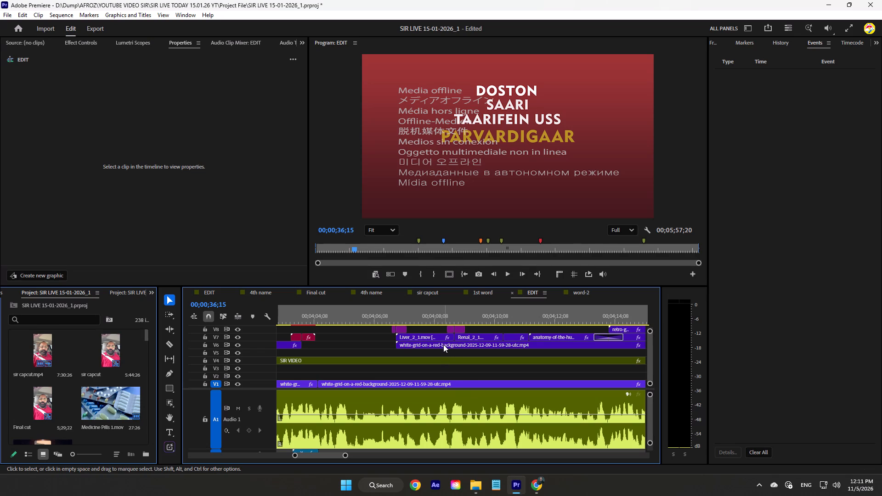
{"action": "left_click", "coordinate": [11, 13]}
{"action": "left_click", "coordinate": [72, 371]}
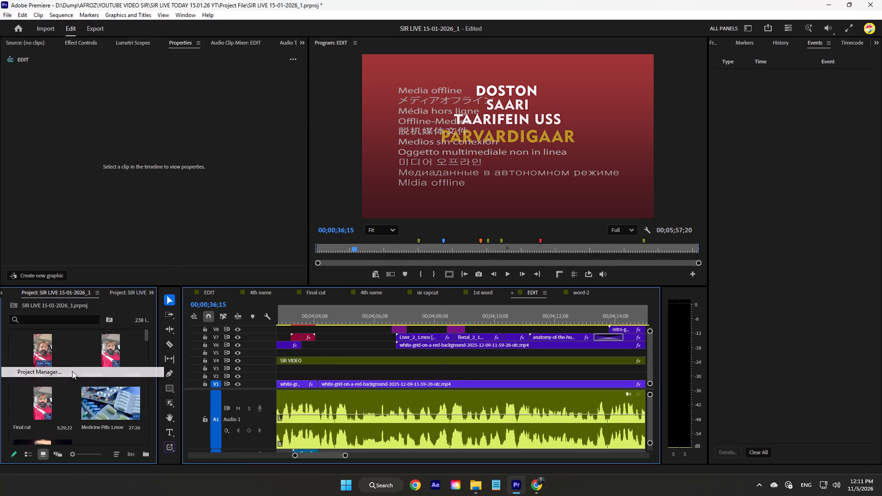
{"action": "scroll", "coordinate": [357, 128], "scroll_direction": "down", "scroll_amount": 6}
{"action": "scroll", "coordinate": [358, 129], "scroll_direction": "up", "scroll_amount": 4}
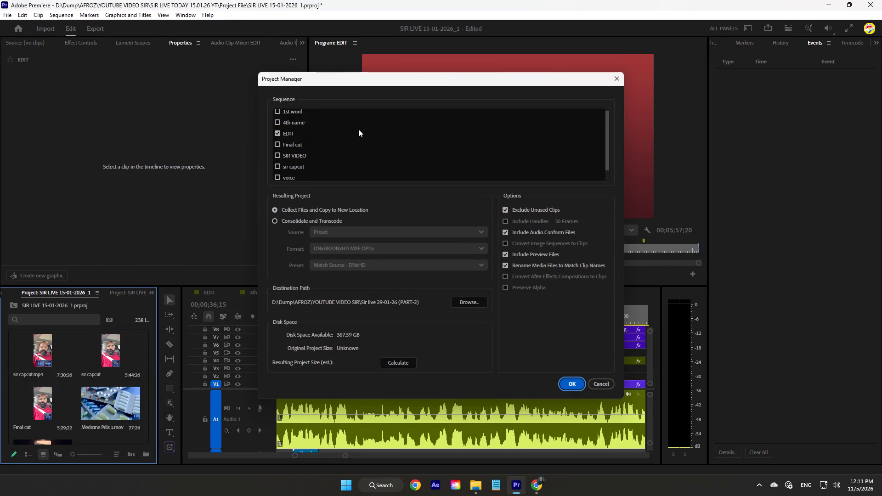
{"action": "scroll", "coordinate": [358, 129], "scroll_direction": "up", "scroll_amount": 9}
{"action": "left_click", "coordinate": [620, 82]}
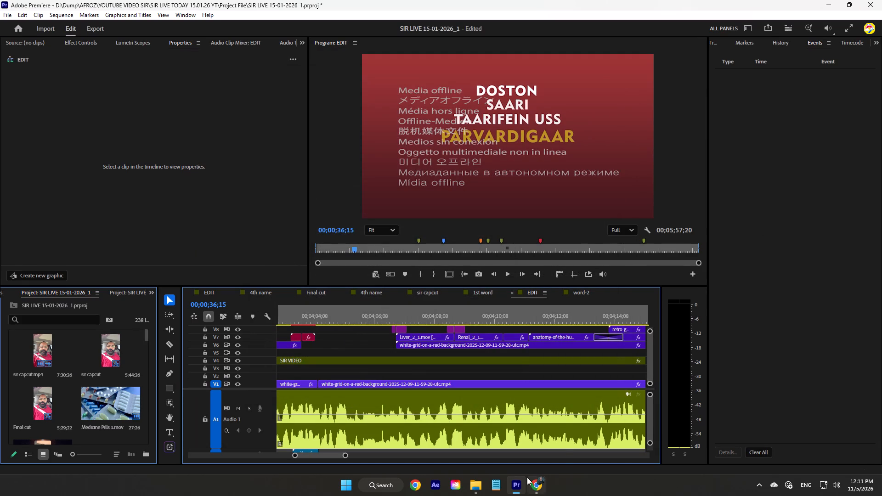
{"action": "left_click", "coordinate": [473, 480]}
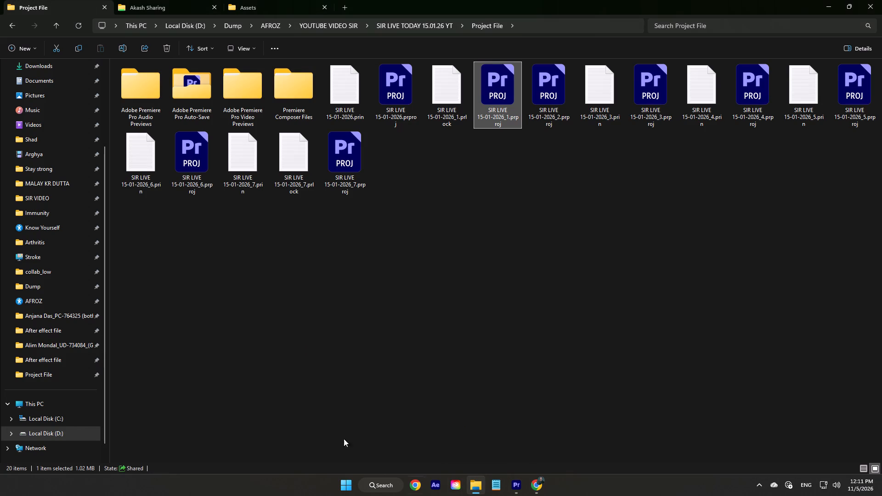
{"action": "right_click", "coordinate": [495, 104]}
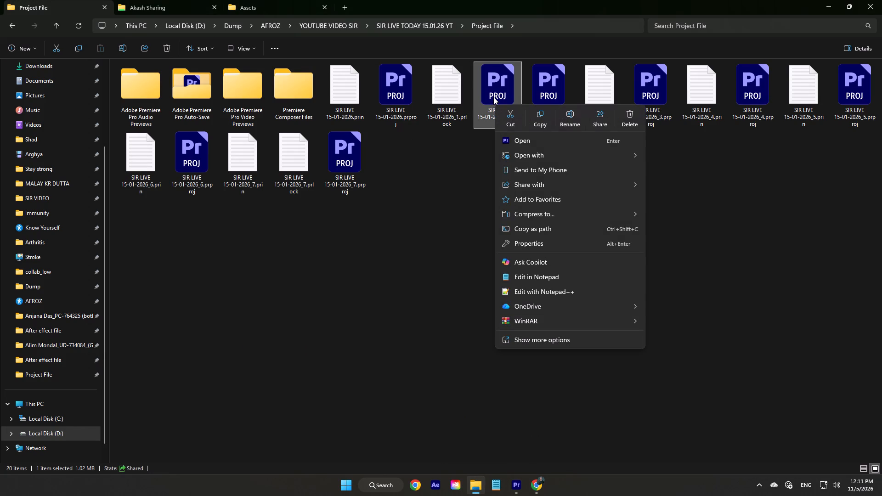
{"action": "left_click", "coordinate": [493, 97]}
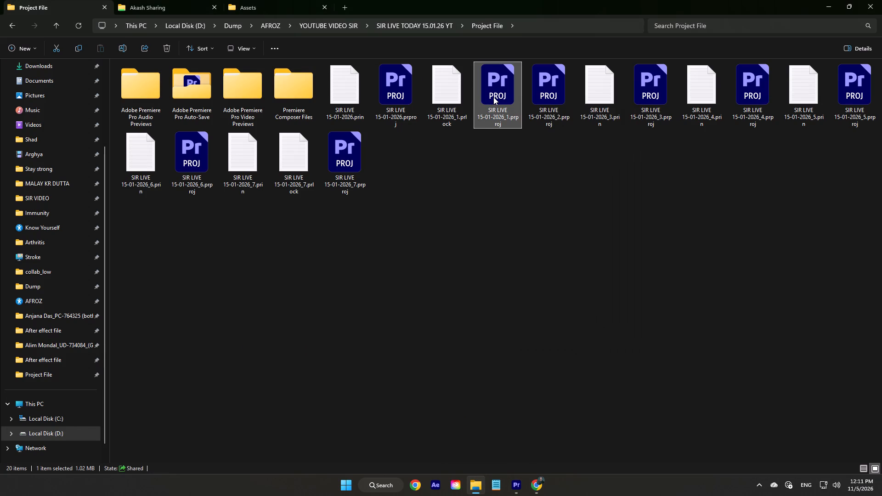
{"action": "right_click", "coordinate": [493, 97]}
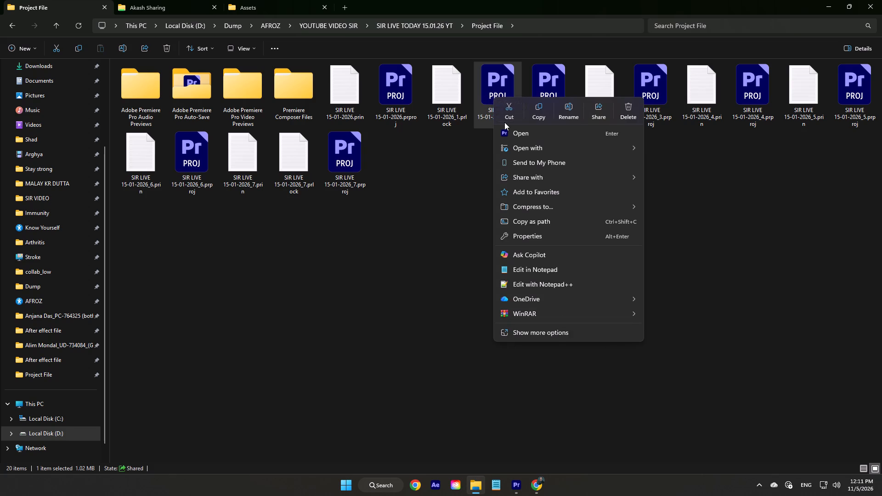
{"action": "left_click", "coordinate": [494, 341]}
Close Premiere without saving and reopen SIR LIVE 15-01-2026_1.prproj from the Project File folder.
{"action": "left_click", "coordinate": [530, 456]}
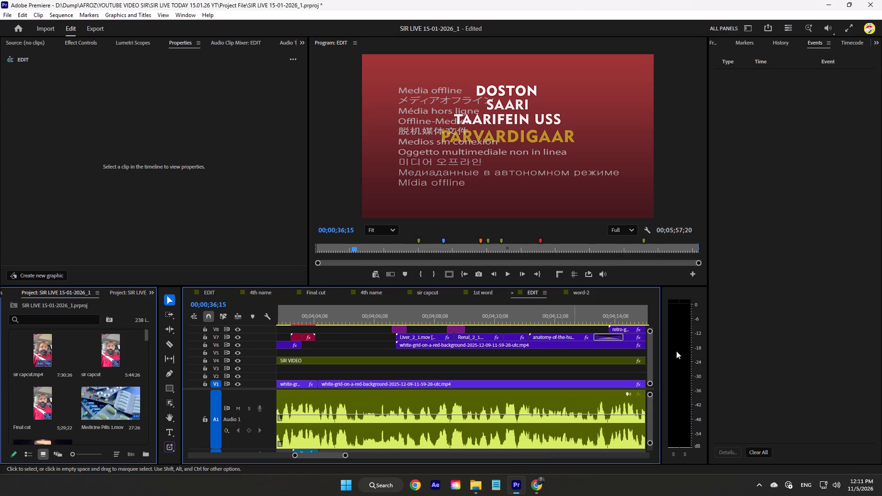
{"action": "left_click", "coordinate": [881, 0]}
{"action": "left_click", "coordinate": [478, 273]}
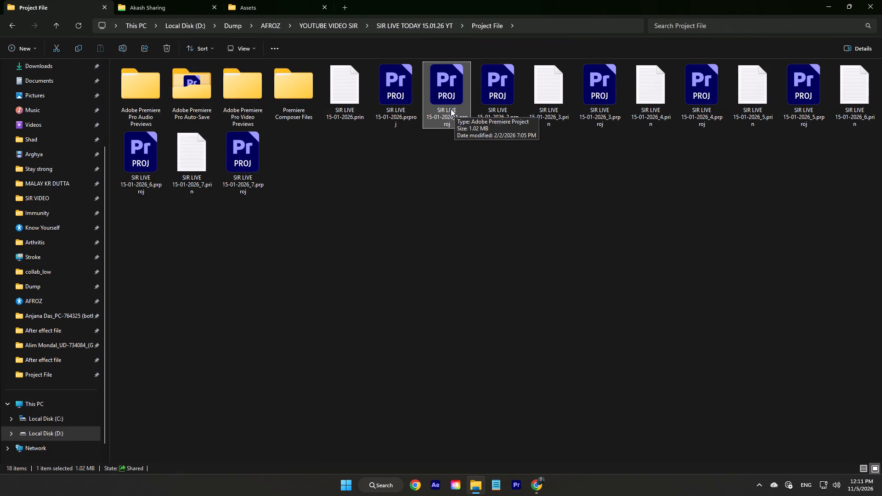
{"action": "double_click", "coordinate": [450, 106]}
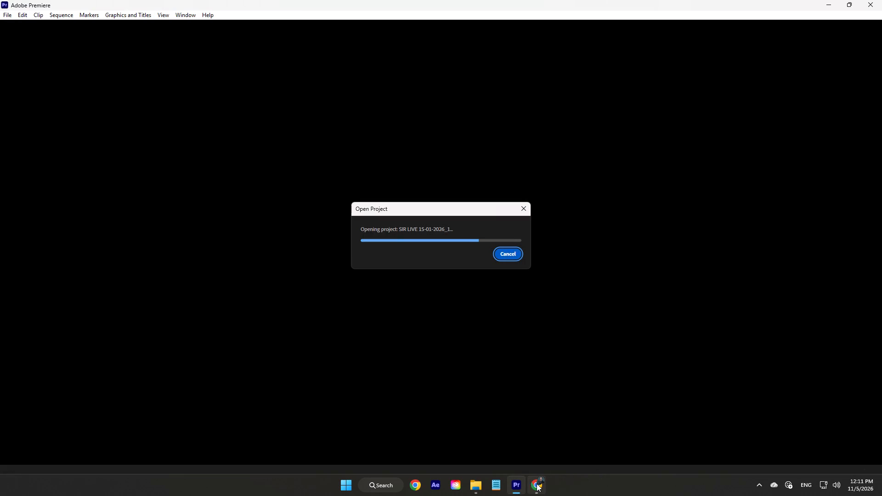
Switch to Chrome and browse the recommended videos below the song playing on YouTube.
{"action": "left_click", "coordinate": [537, 484]}
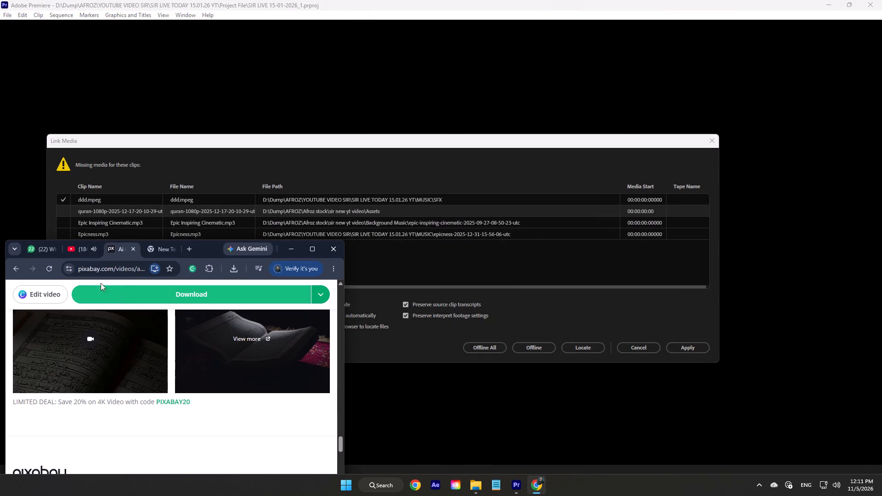
{"action": "left_click", "coordinate": [85, 249]}
{"action": "scroll", "coordinate": [124, 353], "scroll_direction": "down", "scroll_amount": 3}
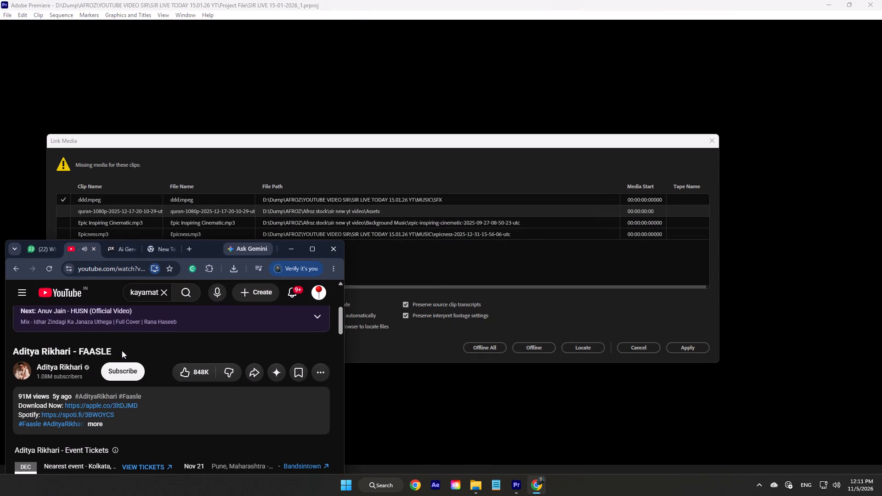
{"action": "scroll", "coordinate": [169, 355], "scroll_direction": "down", "scroll_amount": 2}
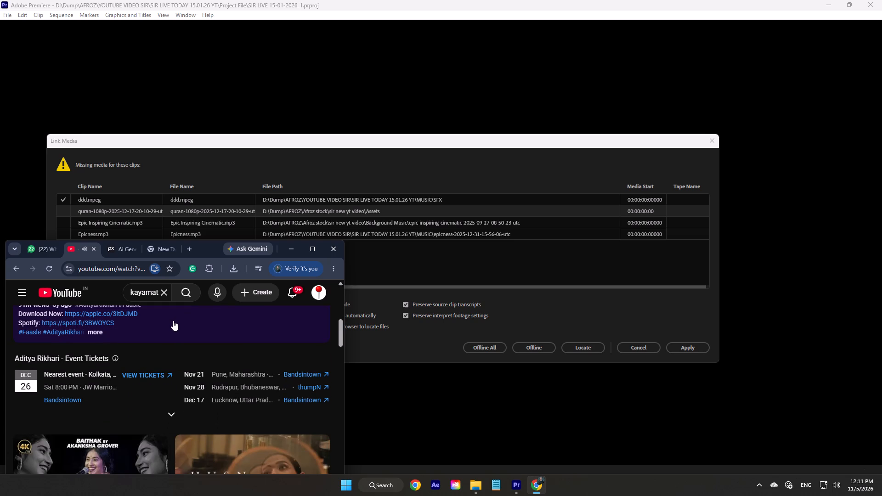
{"action": "scroll", "coordinate": [172, 321], "scroll_direction": "down", "scroll_amount": 5}
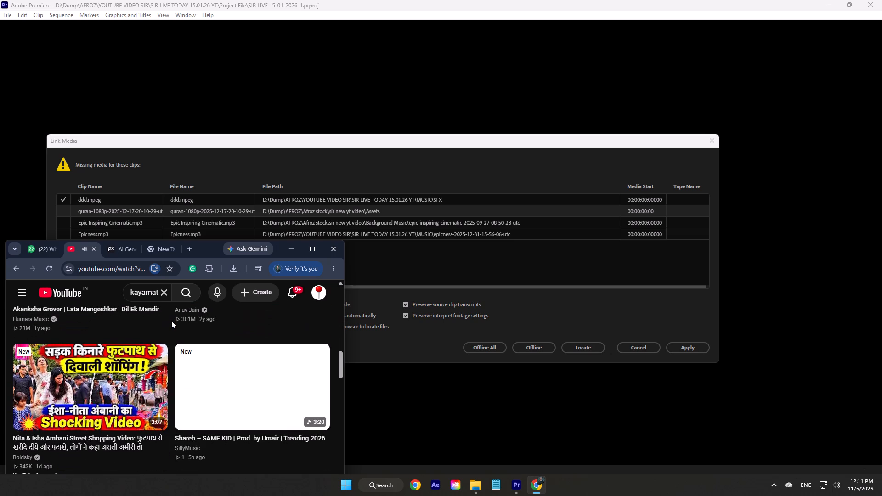
{"action": "scroll", "coordinate": [170, 319], "scroll_direction": "down", "scroll_amount": 1}
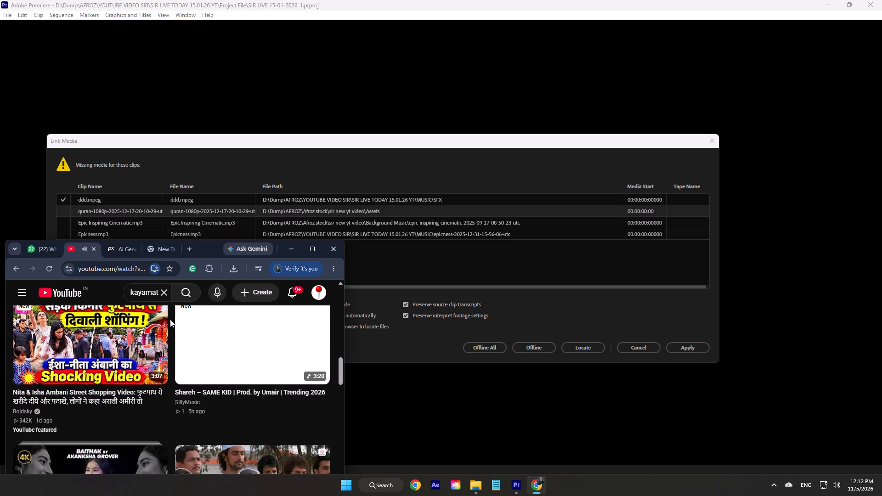
{"action": "scroll", "coordinate": [165, 320], "scroll_direction": "down", "scroll_amount": 5}
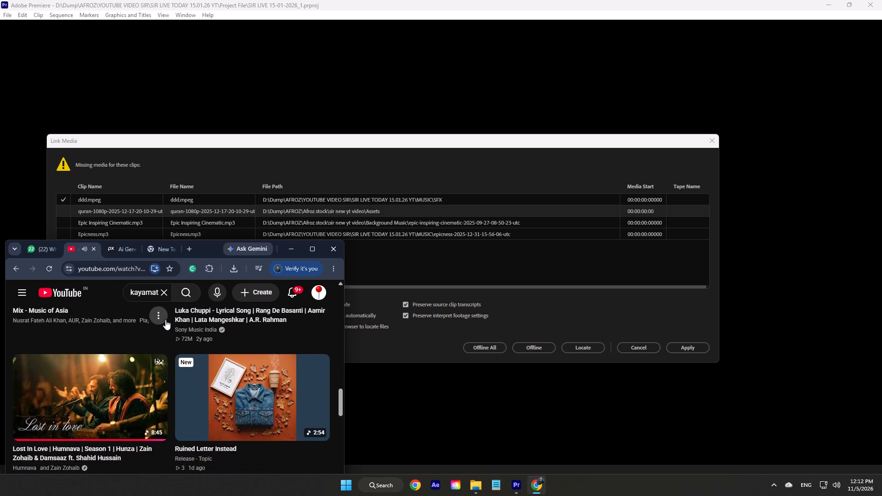
{"action": "scroll", "coordinate": [165, 320], "scroll_direction": "down", "scroll_amount": 4}
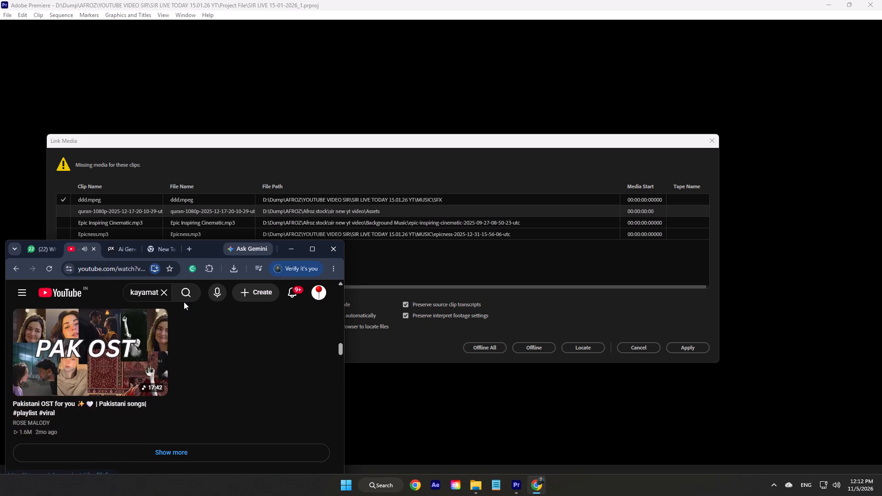
Rerun the existing YouTube search and open Manan Bhardwaj's Idhar Zindagi Ka Janaza video from the results.
{"action": "left_click", "coordinate": [184, 301]}
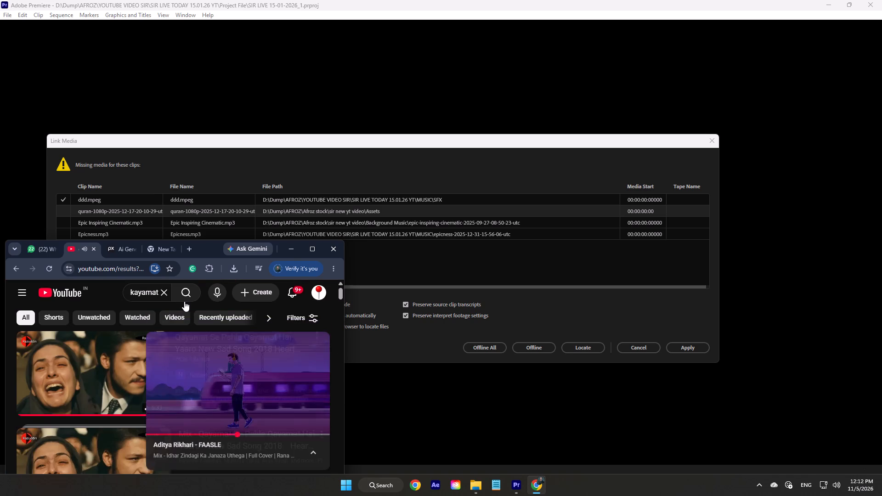
{"action": "scroll", "coordinate": [132, 361], "scroll_direction": "down", "scroll_amount": 3}
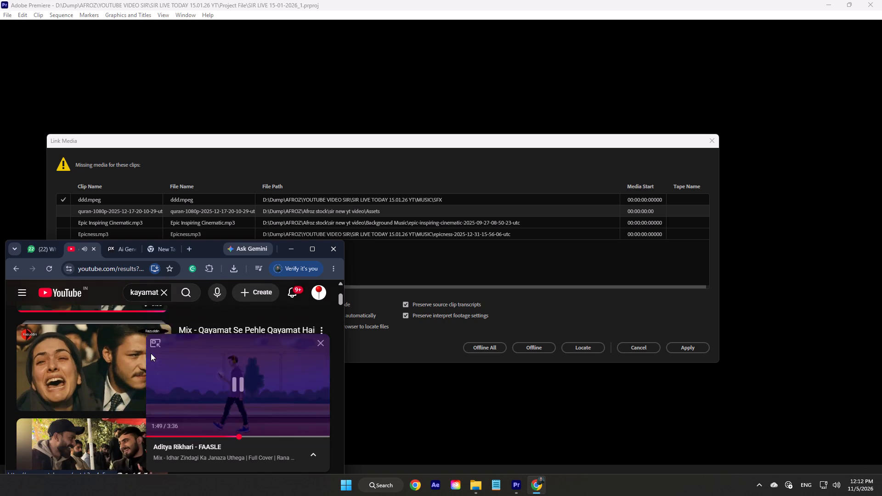
{"action": "scroll", "coordinate": [146, 353], "scroll_direction": "down", "scroll_amount": 3}
{"action": "left_click", "coordinate": [107, 363]}
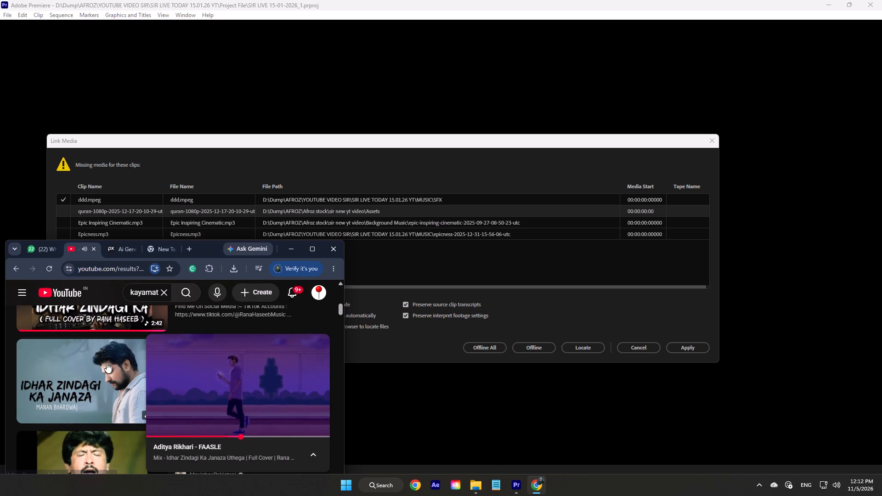
Block the sponsored ad on the YouTube video, close My Ad Center and minimise the browser.
{"action": "left_click", "coordinate": [161, 253]}
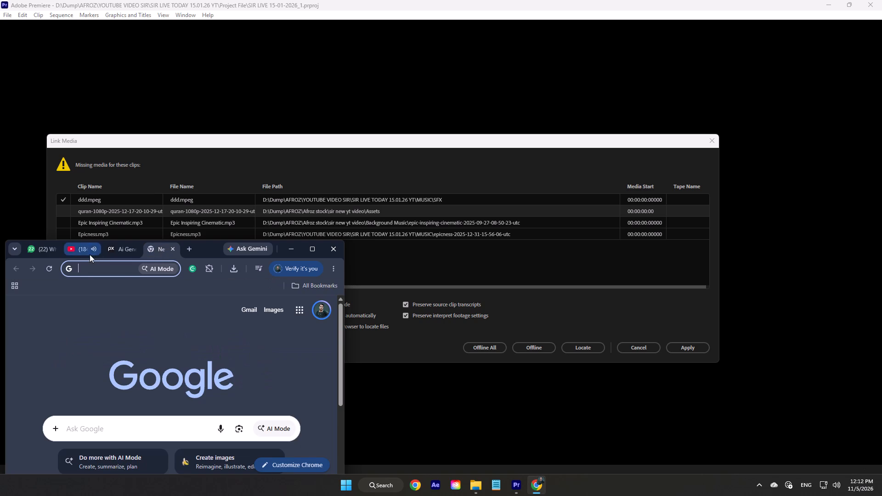
{"action": "left_click", "coordinate": [90, 254]}
{"action": "left_click", "coordinate": [47, 389]}
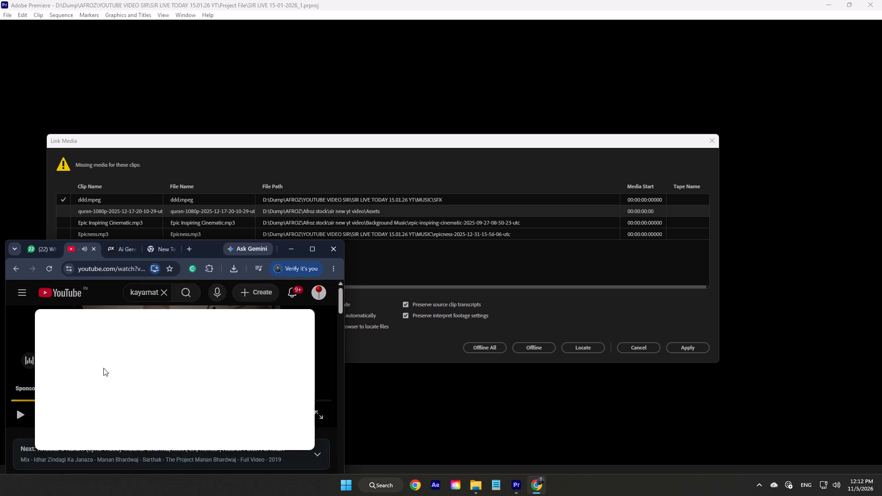
{"action": "left_click", "coordinate": [90, 425]}
{"action": "left_click", "coordinate": [223, 405]}
{"action": "left_click", "coordinate": [286, 321]}
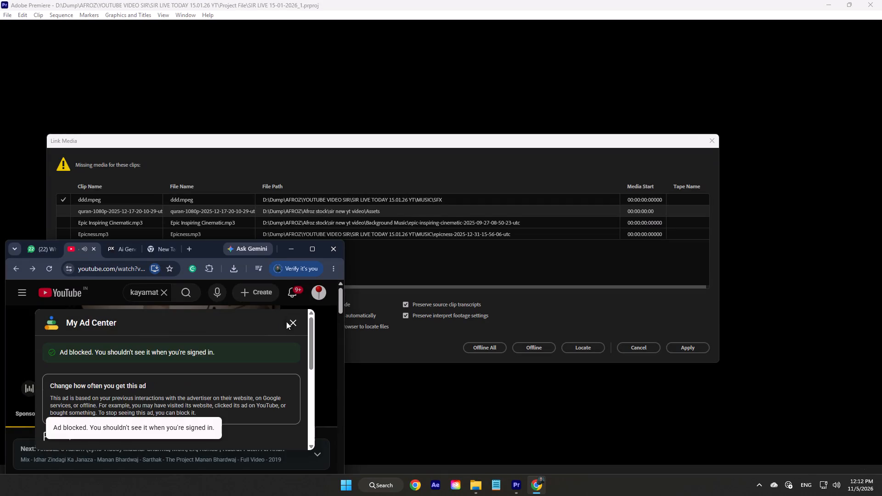
{"action": "left_click", "coordinate": [165, 253]}
{"action": "left_click", "coordinate": [291, 253]}
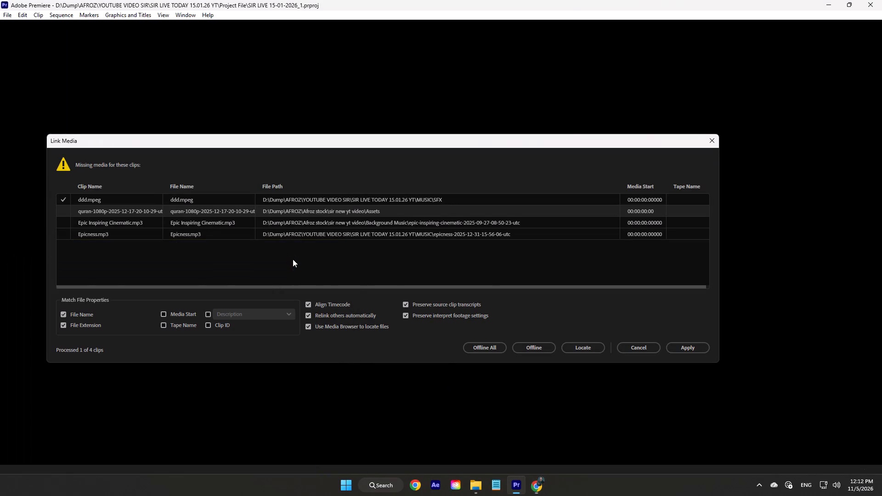
Skip relinking the missing media and show the EDIT sequence in SIR LIVE 15-01-2026_1.
{"action": "left_click", "coordinate": [629, 337]}
{"action": "left_click", "coordinate": [639, 345]}
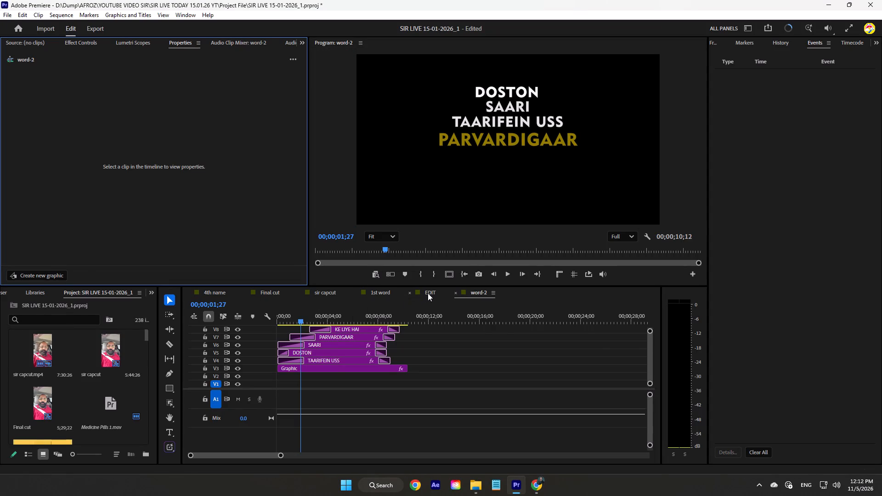
{"action": "left_click", "coordinate": [428, 293]}
Inspect the quran-1080p clip in the first minute of the EDIT timeline and look through the project's media items.
{"action": "scroll", "coordinate": [553, 353], "scroll_direction": "down", "scroll_amount": 7}
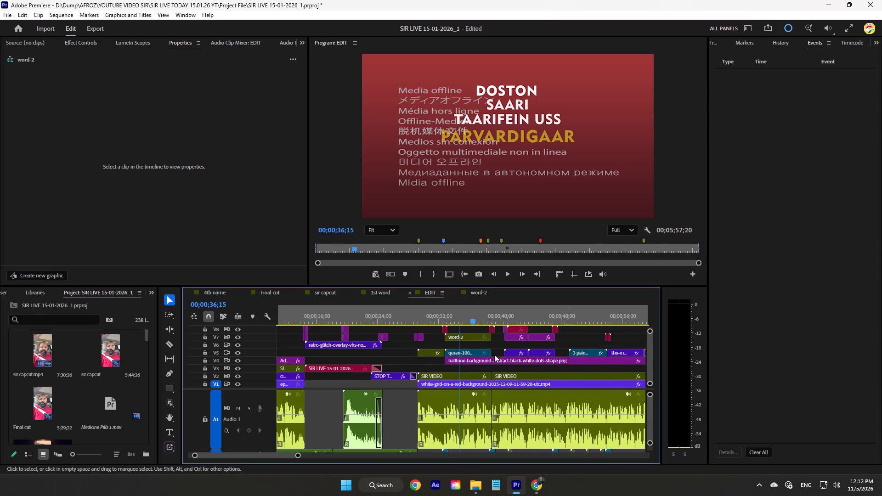
{"action": "scroll", "coordinate": [494, 355], "scroll_direction": "down", "scroll_amount": 11}
{"action": "left_click", "coordinate": [313, 351]}
{"action": "scroll", "coordinate": [112, 382], "scroll_direction": "down", "scroll_amount": 4}
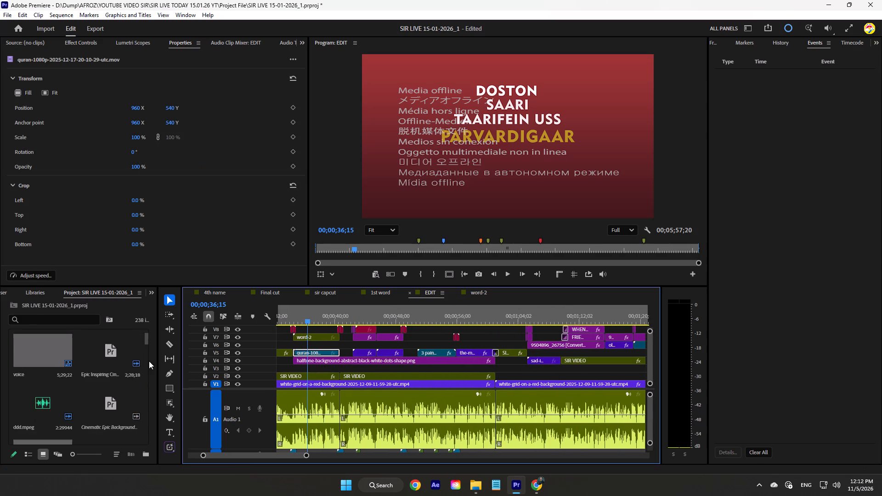
{"action": "left_click_drag", "start_coordinate": [147, 341], "coordinate": [149, 457]}
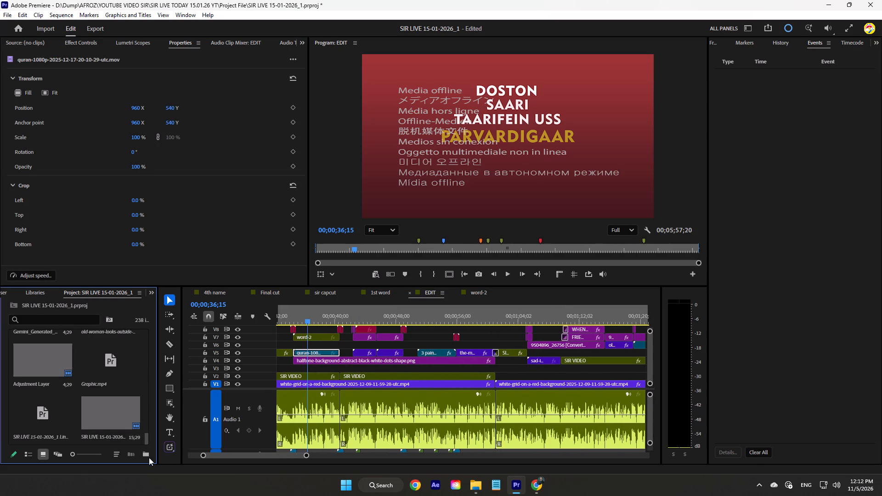
{"action": "left_click_drag", "start_coordinate": [149, 457], "coordinate": [142, 382]}
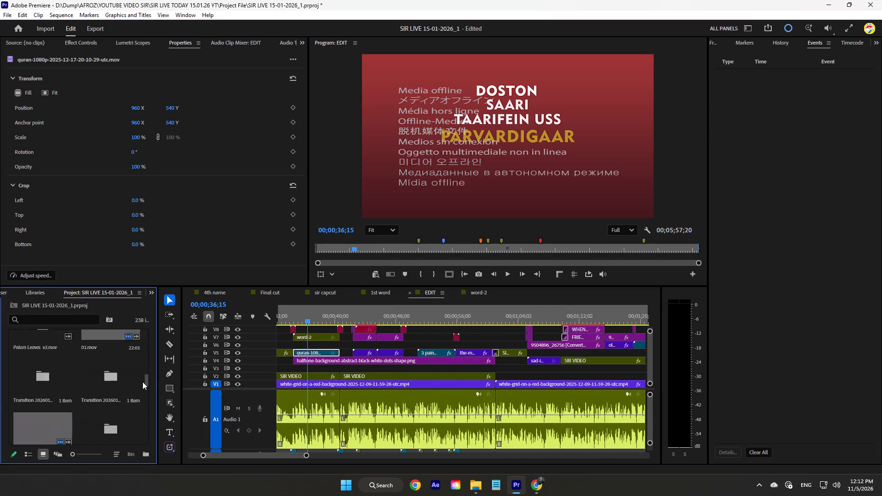
{"action": "left_click_drag", "start_coordinate": [142, 382], "coordinate": [151, 349]}
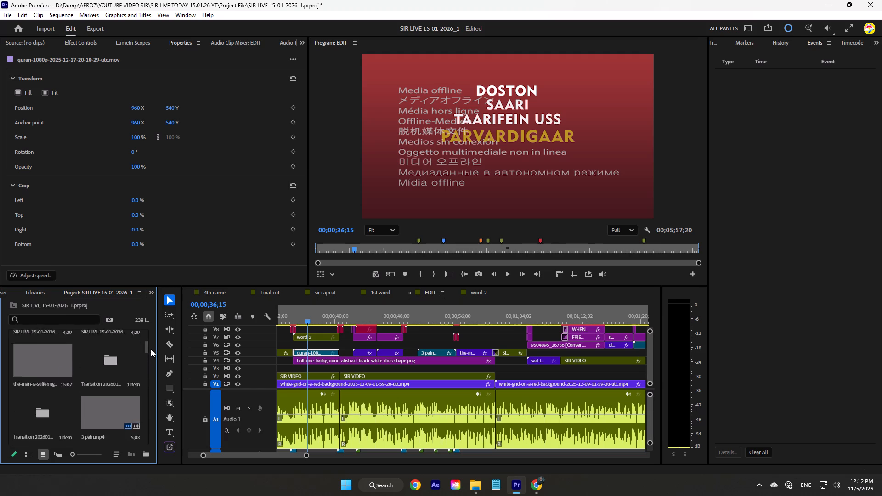
{"action": "left_click_drag", "start_coordinate": [151, 349], "coordinate": [156, 332]}
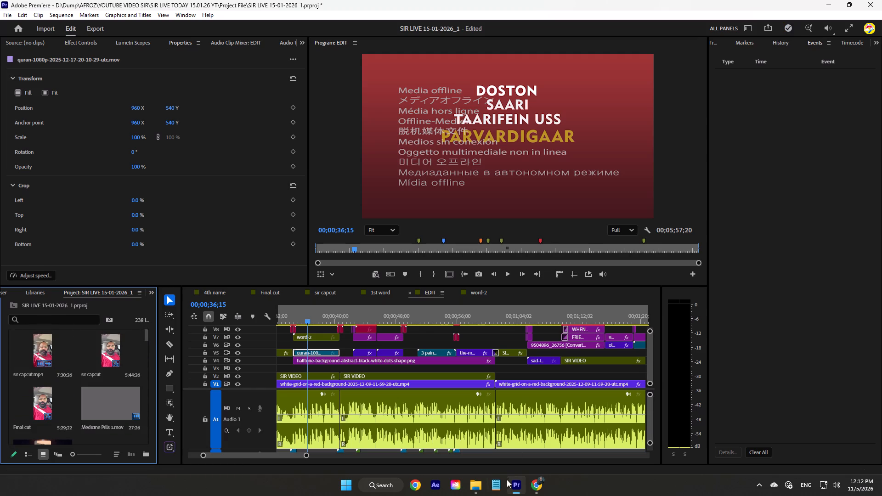
Import 383818_medium.mp4 from the SIR LIVE TODAY 15.01.26 YT ASSETS folder into the project.
{"action": "left_click", "coordinate": [481, 485]}
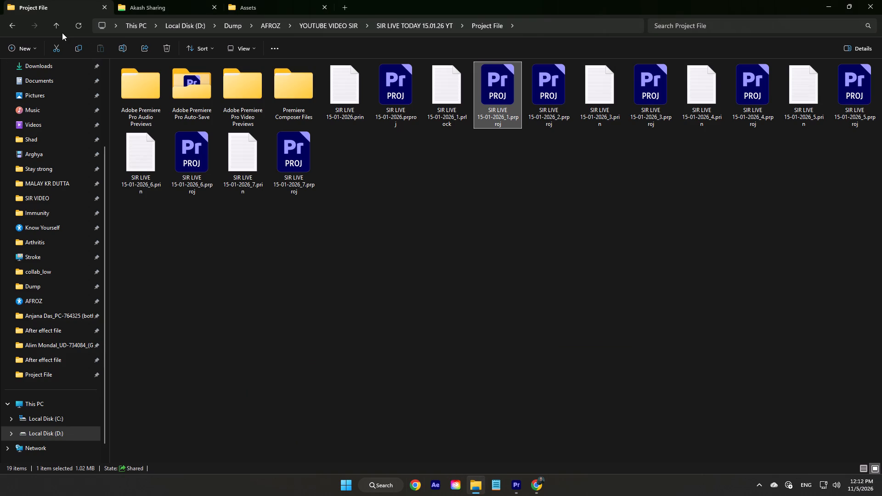
{"action": "left_click", "coordinate": [59, 25]}
{"action": "double_click", "coordinate": [197, 88]}
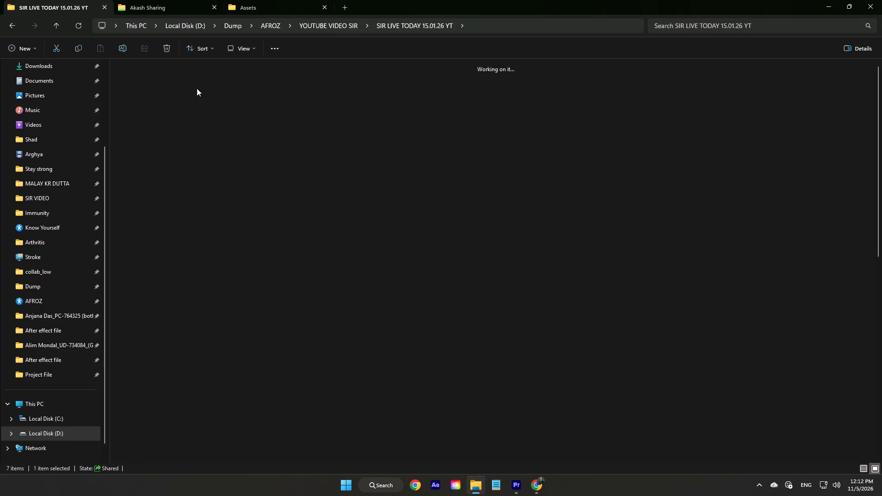
{"action": "left_click_drag", "start_coordinate": [140, 172], "coordinate": [514, 485]}
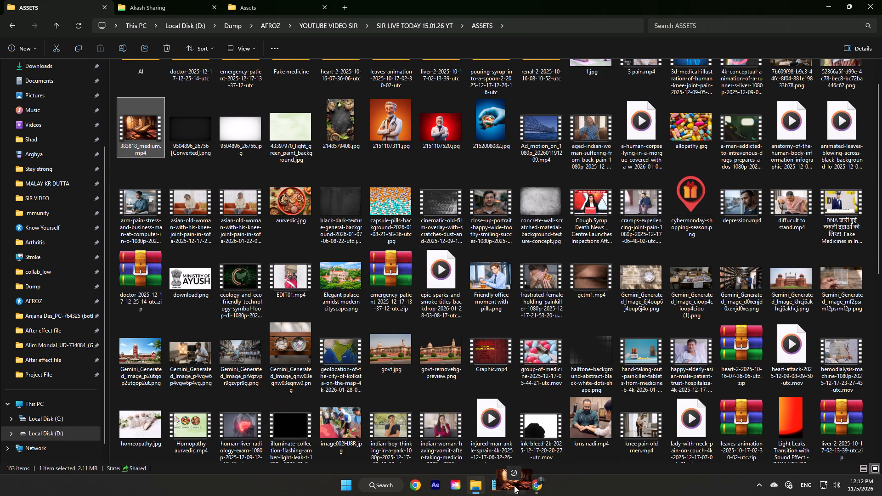
{"action": "left_click_drag", "start_coordinate": [514, 485], "coordinate": [100, 395]}
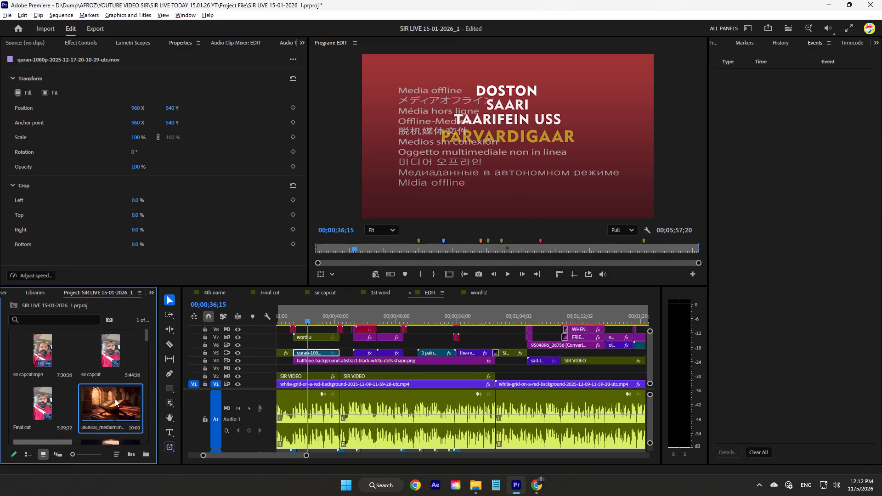
Replace the offline quran-1080p clip on V5 of the EDIT timeline with 383818_medium.mp4 and fit it to the frame.
{"action": "left_click_drag", "start_coordinate": [115, 399], "coordinate": [320, 351], "text": "alt"}
{"action": "right_click", "coordinate": [319, 351]}
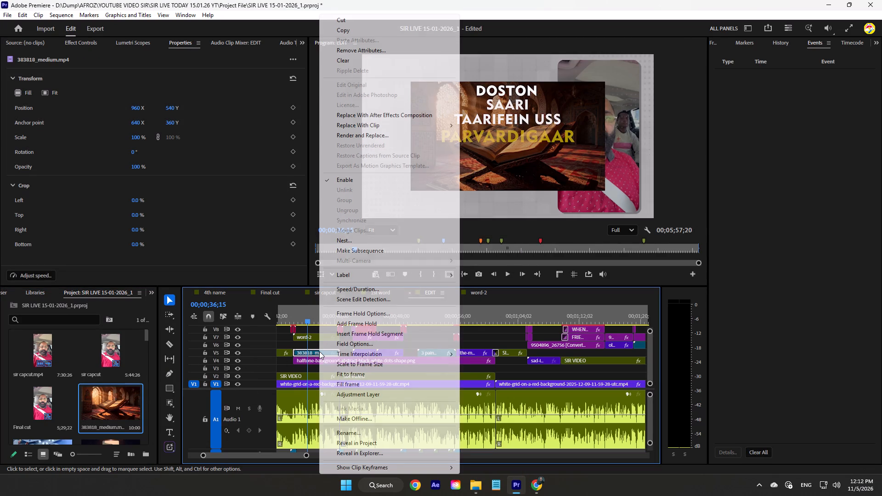
{"action": "left_click", "coordinate": [334, 370]}
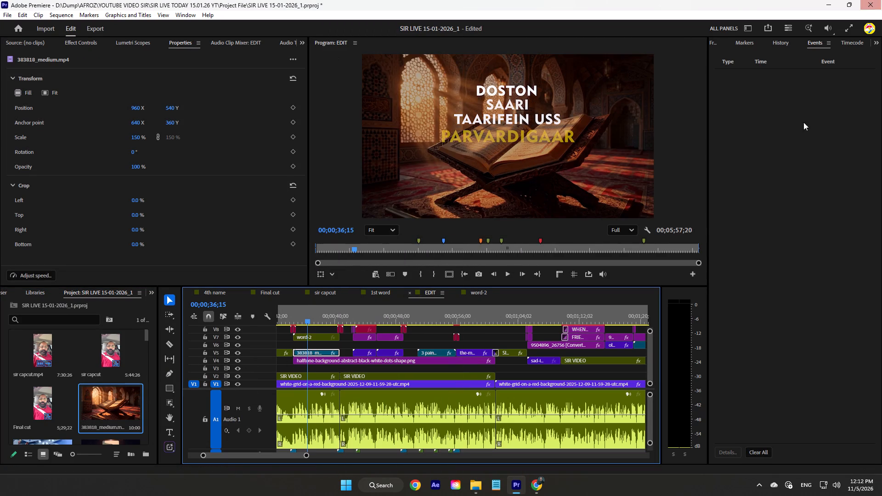
{"action": "left_click", "coordinate": [318, 345]}
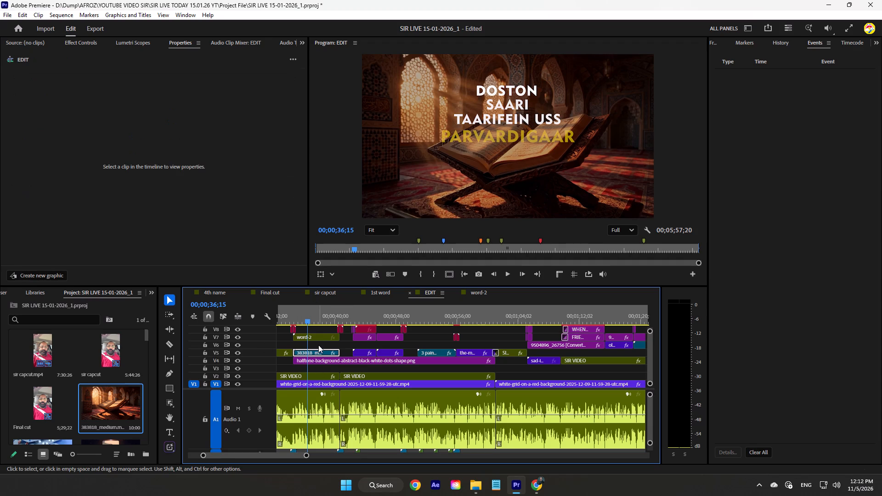
Review the upper video tracks and preview the EDIT sequence around the new Quran clip and the preceding Breaking News section.
{"action": "scroll", "coordinate": [318, 345], "scroll_direction": "up", "scroll_amount": 2, "text": "ctrl"}
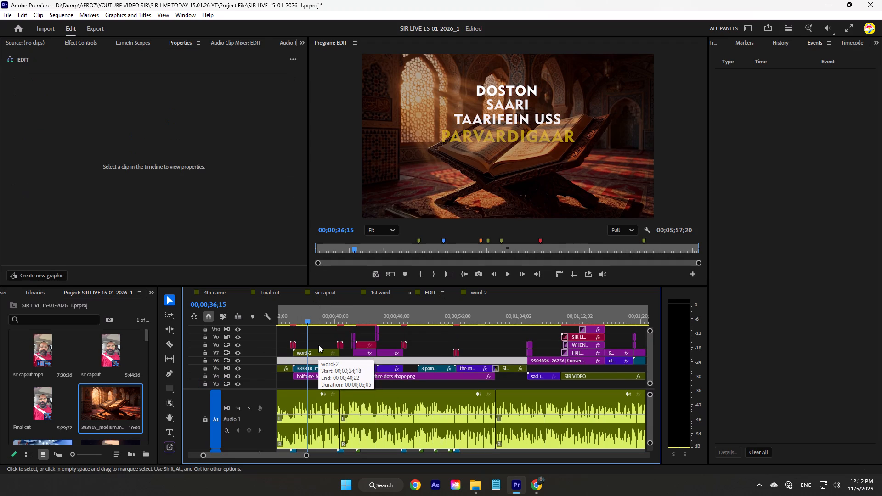
{"action": "scroll", "coordinate": [318, 345], "scroll_direction": "up", "scroll_amount": 10, "text": "ctrl"}
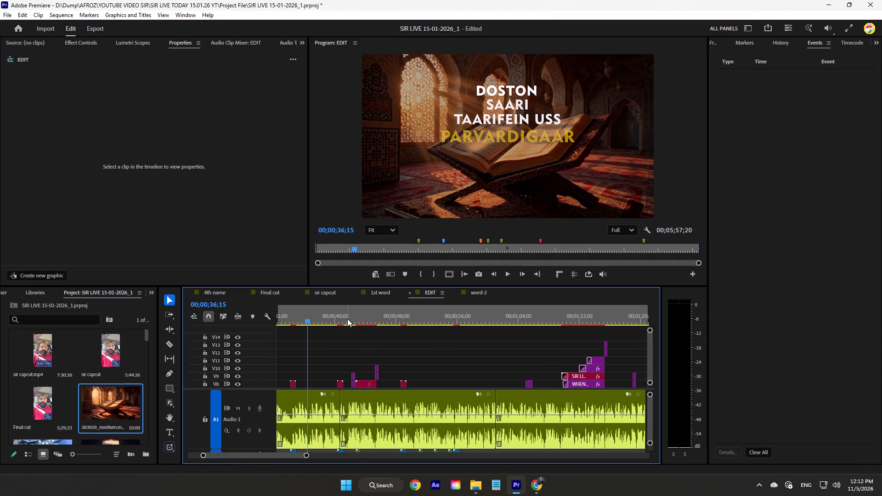
{"action": "left_click_drag", "start_coordinate": [311, 321], "coordinate": [296, 321]}
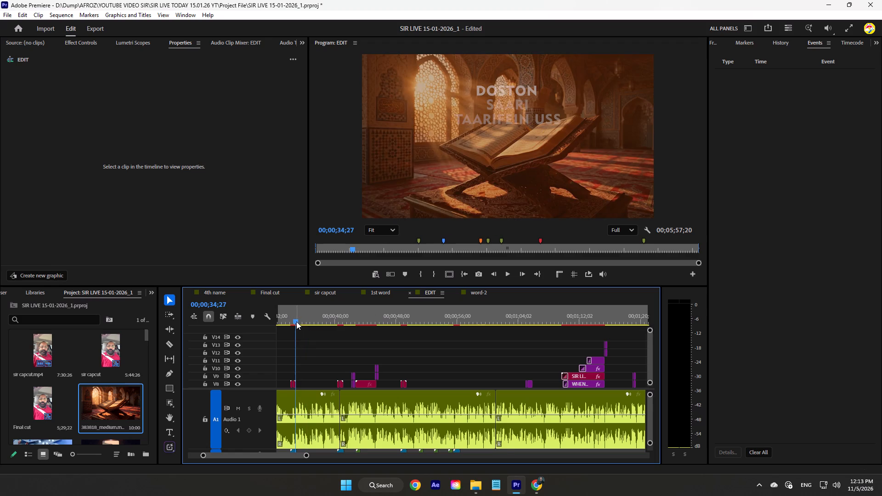
{"action": "left_click_drag", "start_coordinate": [296, 321], "coordinate": [454, 322]}
{"action": "scroll", "coordinate": [454, 333], "scroll_direction": "down", "scroll_amount": 1, "text": "ctrl"}
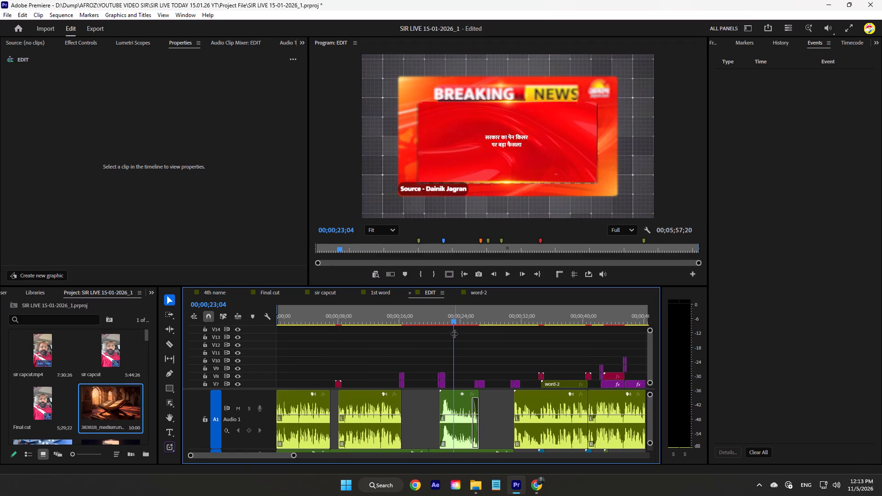
{"action": "scroll", "coordinate": [454, 333], "scroll_direction": "down", "scroll_amount": 1, "text": "ctrl"}
{"action": "scroll", "coordinate": [454, 334], "scroll_direction": "up", "scroll_amount": 1, "text": "ctrl"}
{"action": "scroll", "coordinate": [454, 334], "scroll_direction": "down", "scroll_amount": 4}
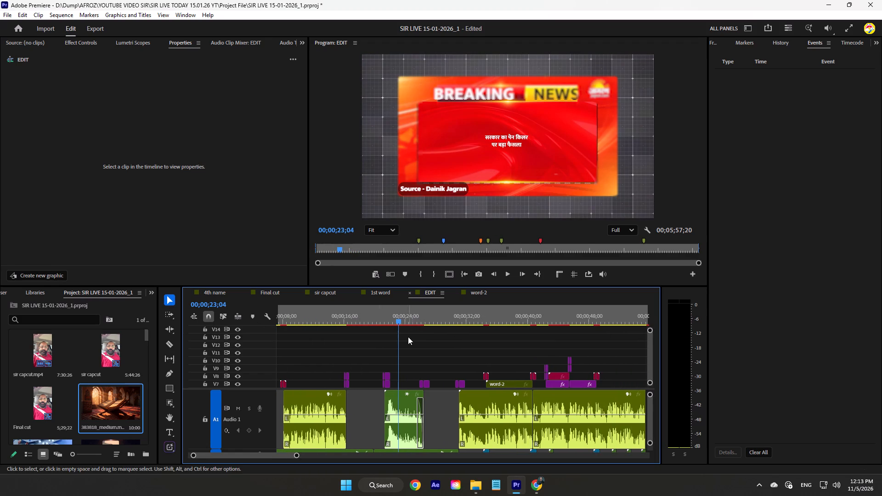
Draw a rectangle graphic of about 2183 by 1258 covering the whole program frame at 00;00;23;04.
{"action": "left_click", "coordinate": [171, 389]}
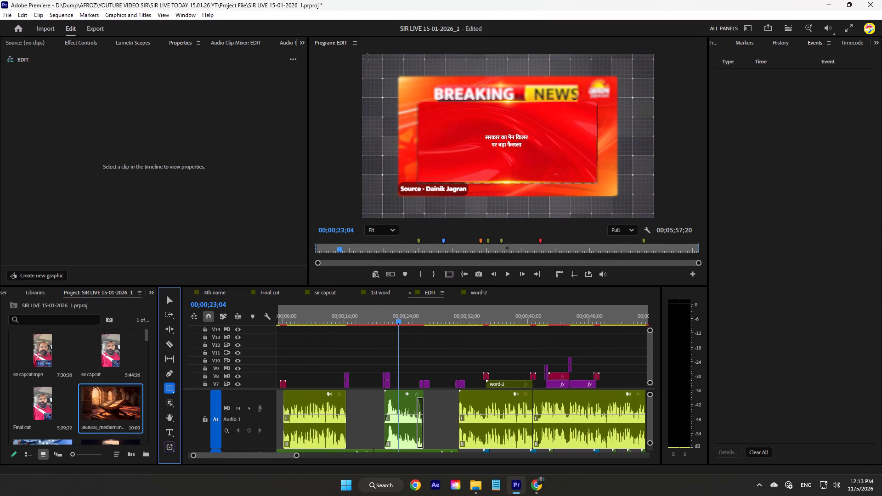
{"action": "left_click_drag", "start_coordinate": [351, 50], "coordinate": [442, 133]}
{"action": "left_click_drag", "start_coordinate": [355, 54], "coordinate": [386, 71]}
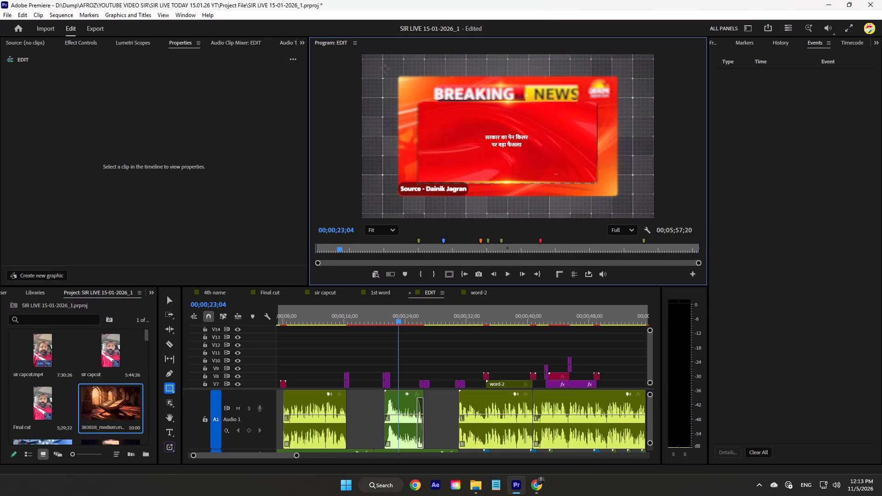
{"action": "left_click_drag", "start_coordinate": [371, 59], "coordinate": [413, 111]}
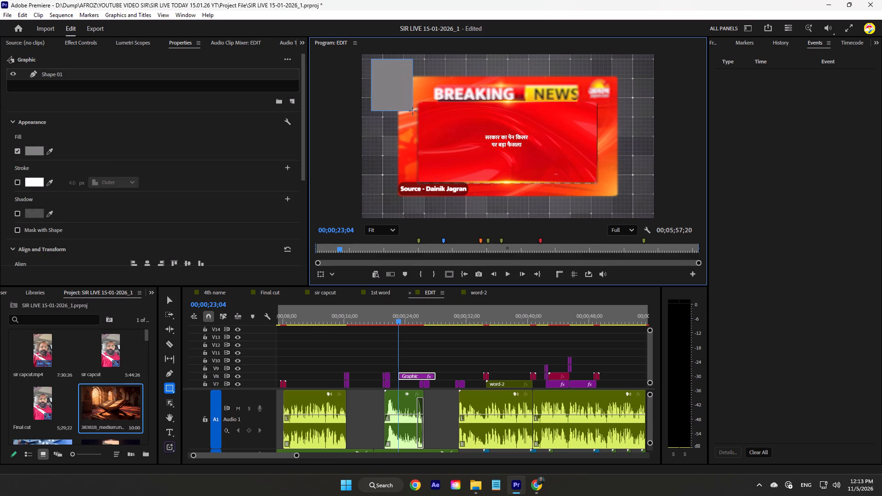
{"action": "left_click_drag", "start_coordinate": [413, 111], "coordinate": [684, 235]}
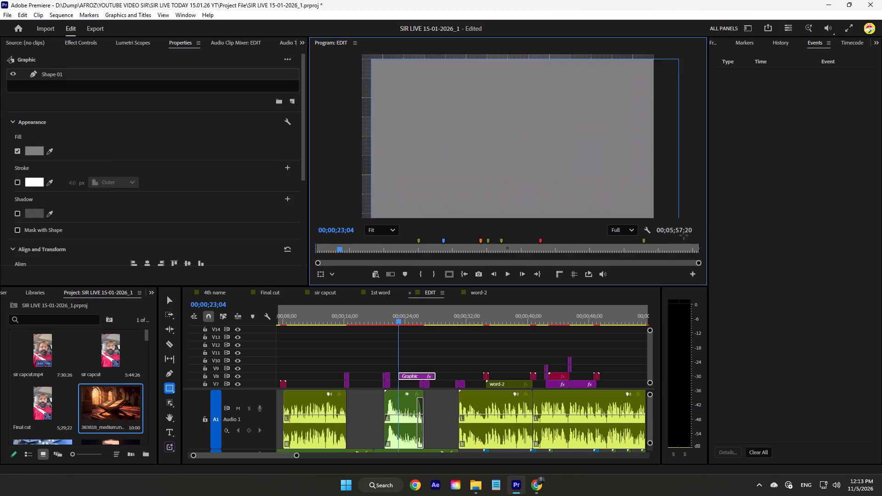
{"action": "left_click_drag", "start_coordinate": [684, 235], "coordinate": [686, 235]}
{"action": "left_click", "coordinate": [167, 302]}
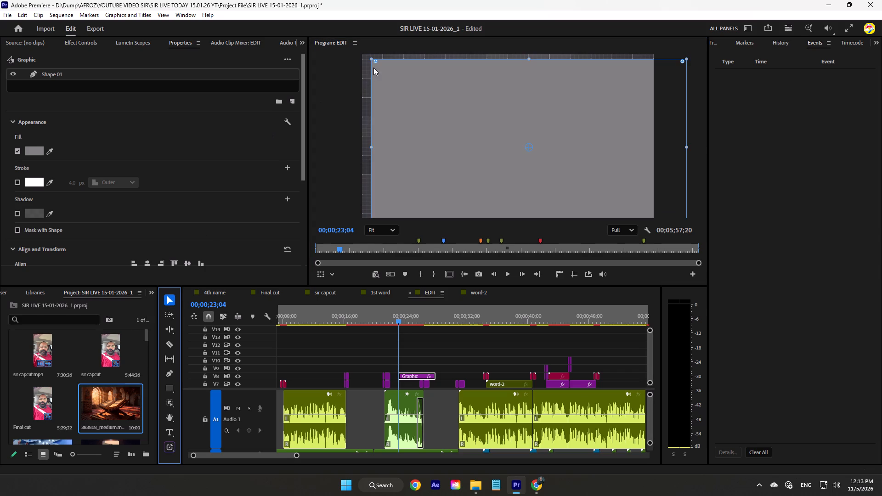
{"action": "left_click_drag", "start_coordinate": [371, 59], "coordinate": [354, 45]}
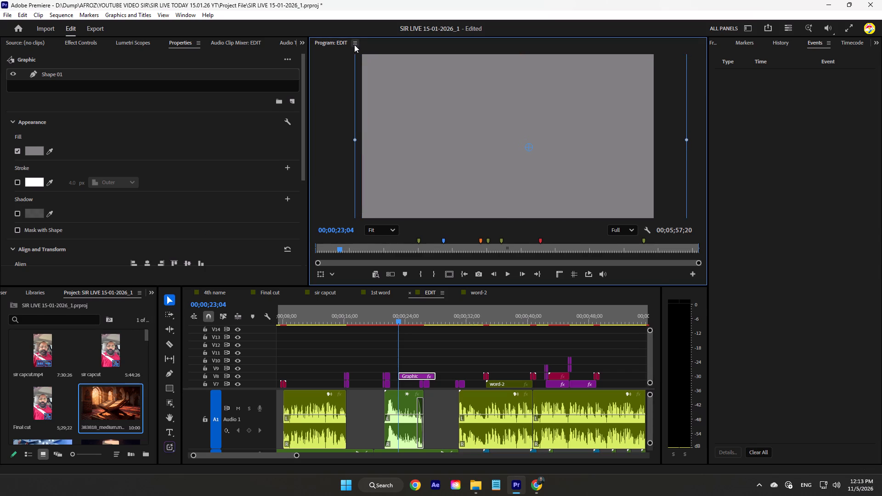
Move the rectangle graphic to V6 between word-2 and 383818_medium.mp4 and extend its end to match those clips.
{"action": "key", "text": "grave"}
{"action": "key", "text": "grave"}
{"action": "left_click", "coordinate": [358, 332]}
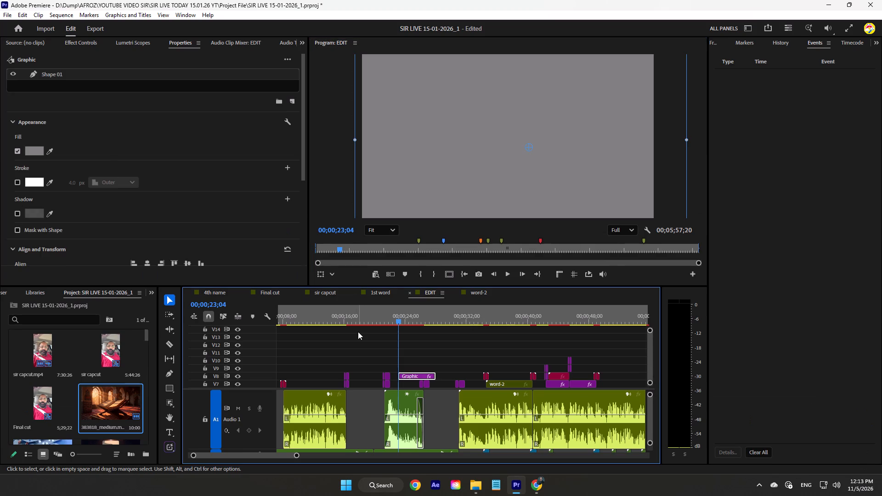
{"action": "key", "text": "grave"}
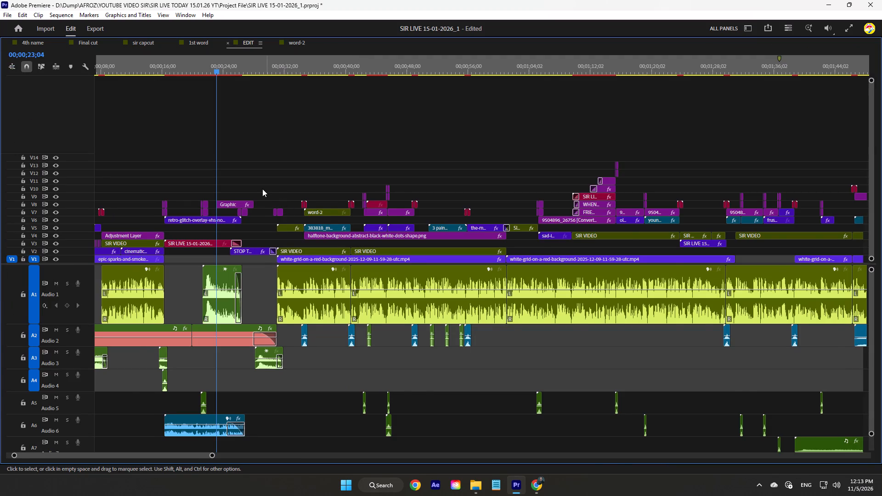
{"action": "scroll", "coordinate": [262, 189], "scroll_direction": "up", "scroll_amount": 9, "text": "alt"}
{"action": "left_click_drag", "start_coordinate": [188, 202], "coordinate": [412, 188]}
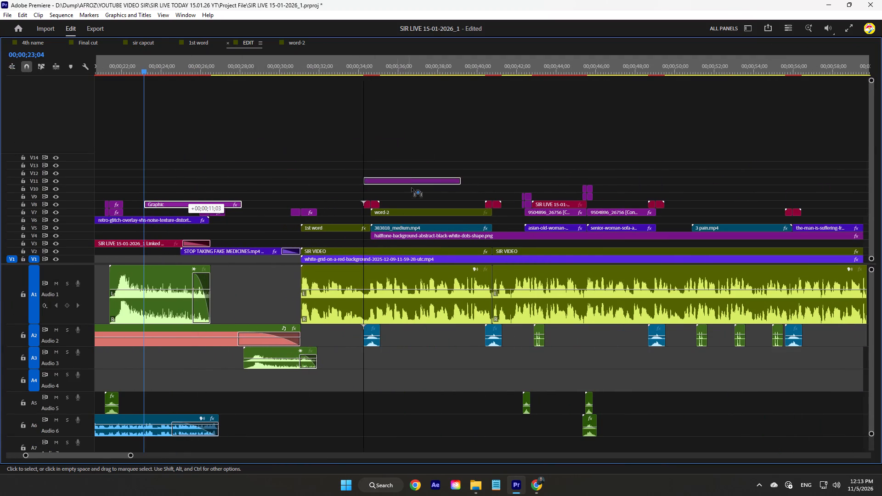
{"action": "left_click_drag", "start_coordinate": [412, 188], "coordinate": [412, 221]}
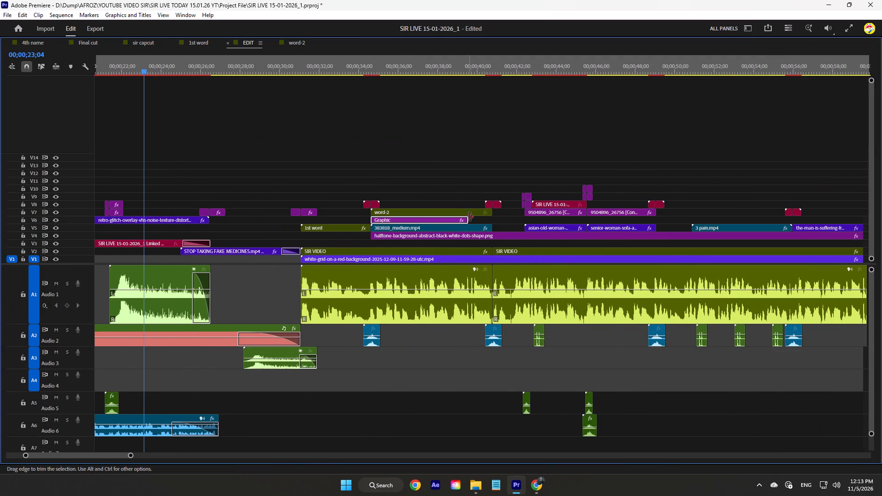
{"action": "left_click_drag", "start_coordinate": [470, 217], "coordinate": [495, 218]}
{"action": "left_click", "coordinate": [498, 219]}
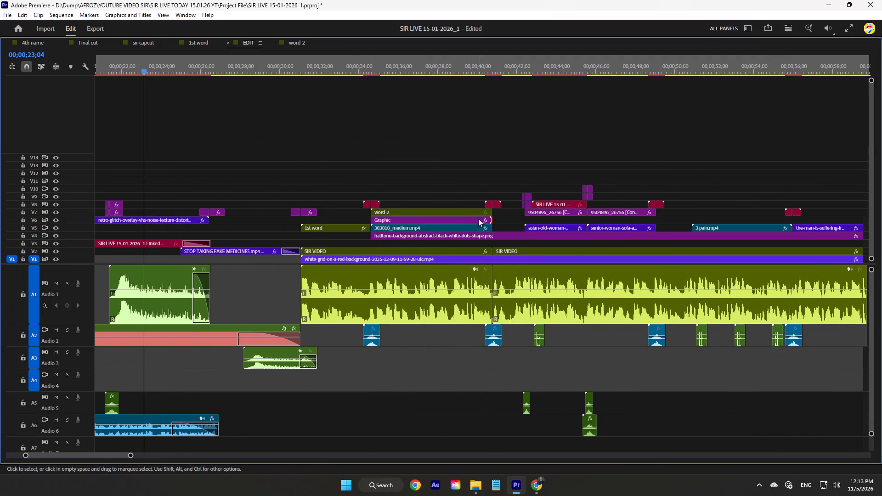
Set the fill of the graphic's Shape 01 to black, 000000.
{"action": "left_click", "coordinate": [455, 220]}
{"action": "left_click", "coordinate": [396, 73]}
{"action": "key", "text": "grave"}
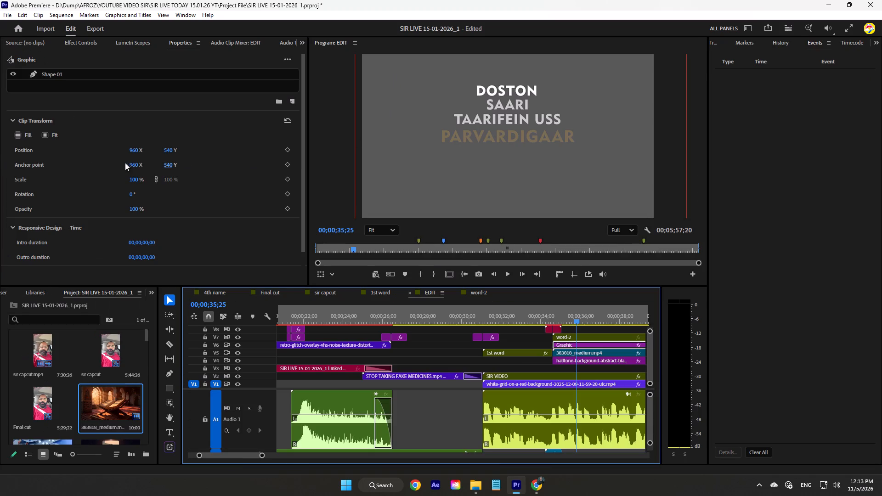
{"action": "left_click", "coordinate": [75, 76]}
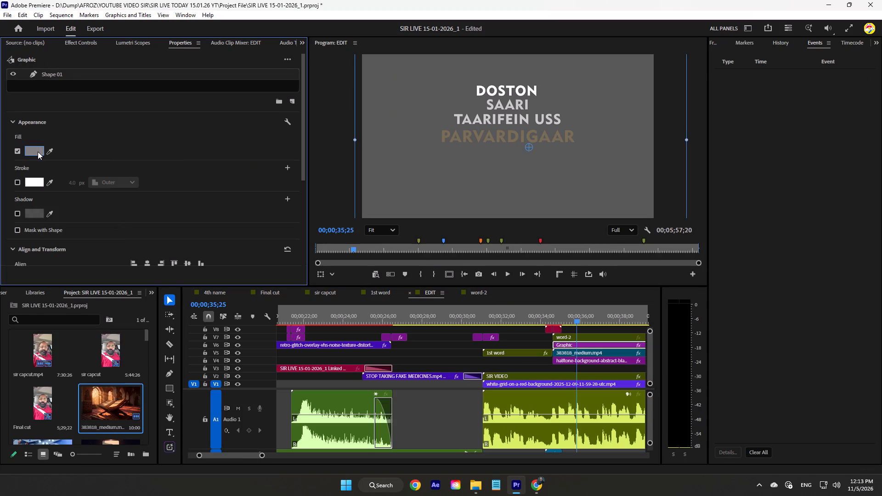
{"action": "left_click", "coordinate": [38, 152]}
{"action": "left_click_drag", "start_coordinate": [358, 230], "coordinate": [285, 130]}
{"action": "left_click", "coordinate": [503, 318]}
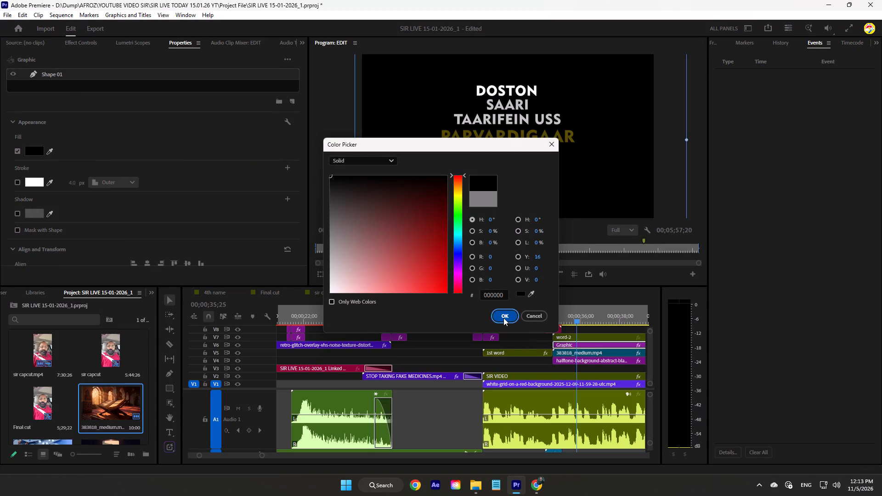
Set the opacity of the black rectangle shape to 80%.
{"action": "left_click_drag", "start_coordinate": [303, 157], "coordinate": [305, 177]}
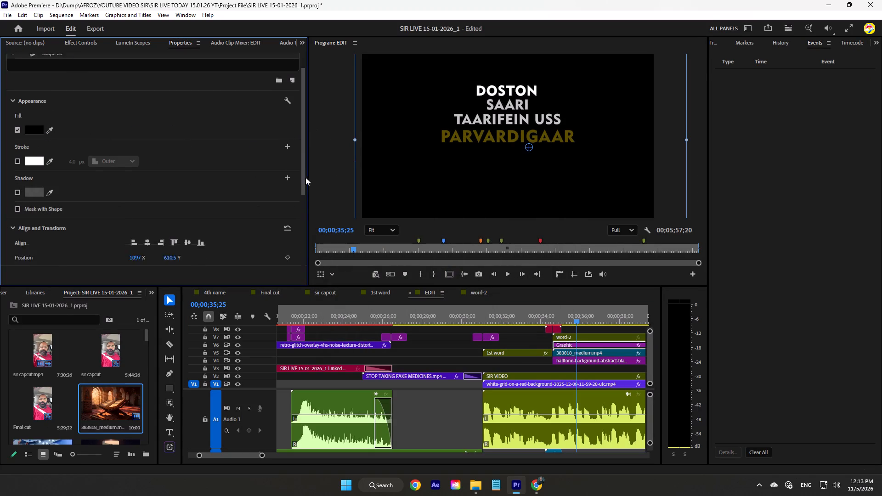
{"action": "left_click_drag", "start_coordinate": [305, 177], "coordinate": [318, 248]}
{"action": "left_click", "coordinate": [137, 195]}
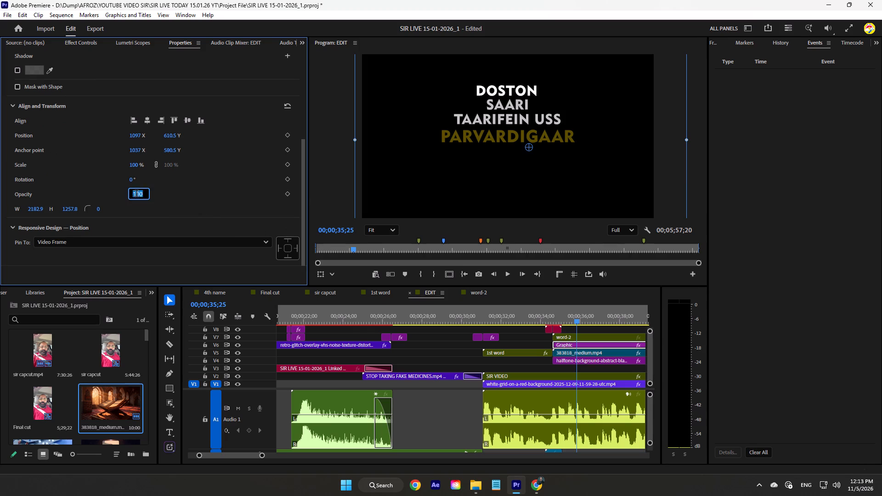
{"action": "type", "text": "80"}
{"action": "key", "text": "Return"}
Review the EDIT sequence from the darkened word-2 section through to its end and return to 00;00;00;00.
{"action": "scroll", "coordinate": [576, 359], "scroll_direction": "down", "scroll_amount": 8}
{"action": "scroll", "coordinate": [523, 380], "scroll_direction": "up", "scroll_amount": 1}
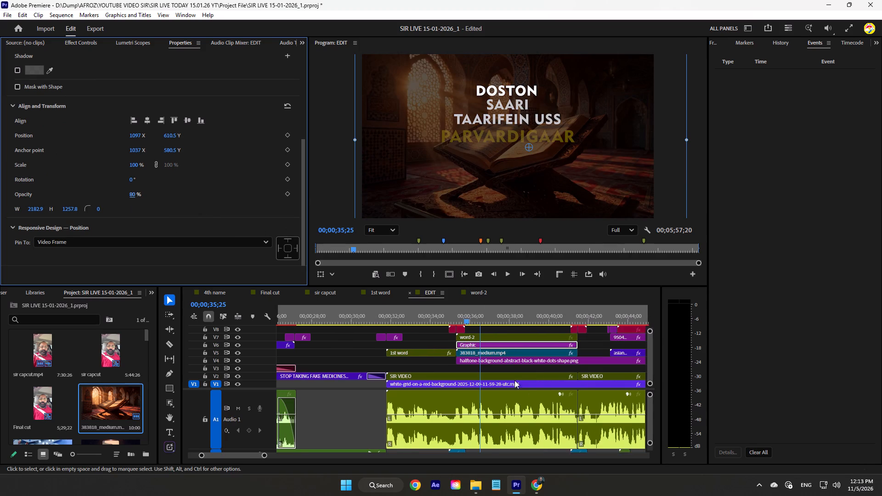
{"action": "scroll", "coordinate": [501, 377], "scroll_direction": "down", "scroll_amount": 6}
{"action": "left_click_drag", "start_coordinate": [390, 314], "coordinate": [451, 320]}
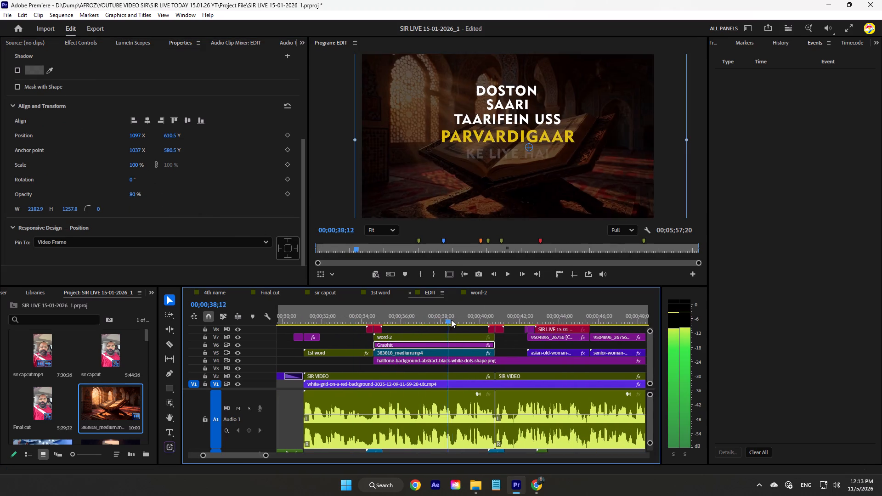
{"action": "left_click_drag", "start_coordinate": [451, 320], "coordinate": [455, 320]}
{"action": "scroll", "coordinate": [453, 325], "scroll_direction": "down", "scroll_amount": 20, "text": "alt"}
{"action": "scroll", "coordinate": [453, 325], "scroll_direction": "down", "scroll_amount": 3, "text": "alt"}
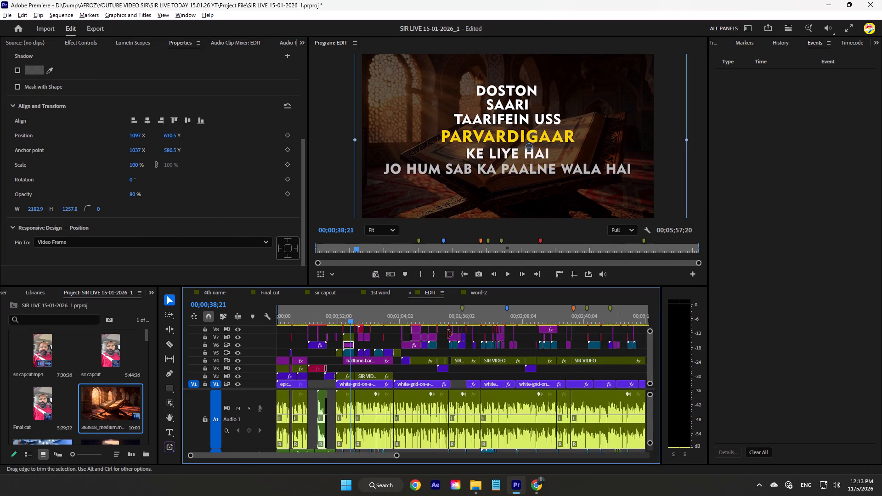
{"action": "scroll", "coordinate": [436, 345], "scroll_direction": "up", "scroll_amount": 18, "text": "alt"}
{"action": "left_click_drag", "start_coordinate": [392, 315], "coordinate": [408, 315]}
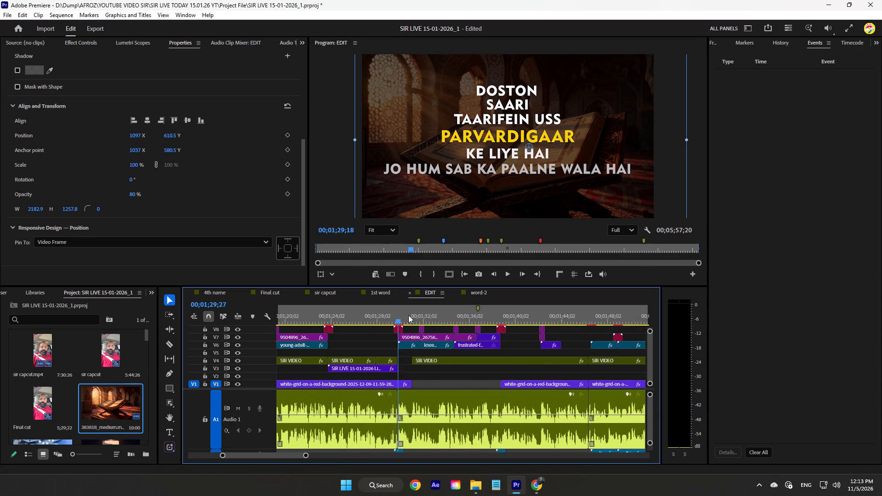
{"action": "left_click_drag", "start_coordinate": [408, 315], "coordinate": [526, 315]}
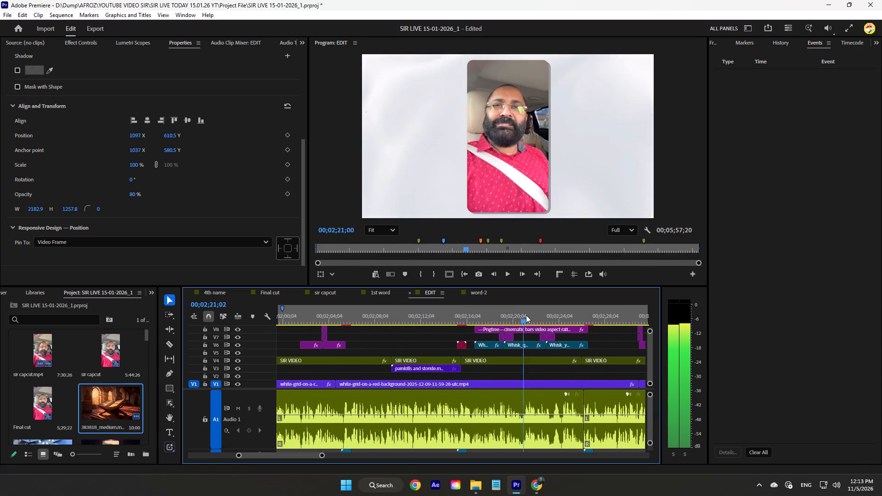
{"action": "left_click_drag", "start_coordinate": [526, 315], "coordinate": [407, 327]}
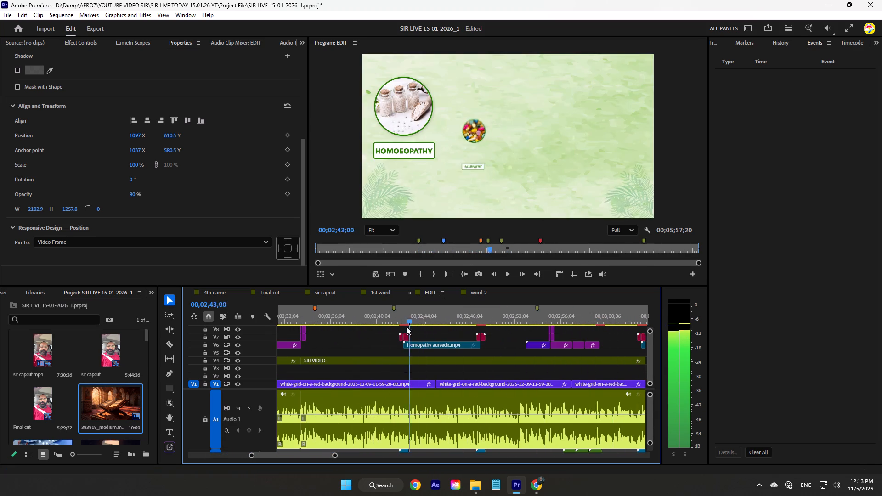
{"action": "left_click_drag", "start_coordinate": [407, 327], "coordinate": [581, 319]}
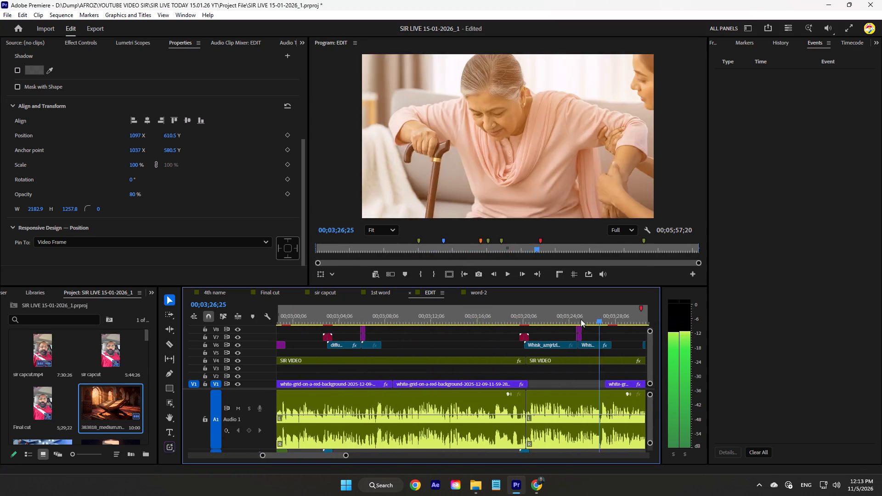
{"action": "left_click_drag", "start_coordinate": [581, 319], "coordinate": [633, 320]}
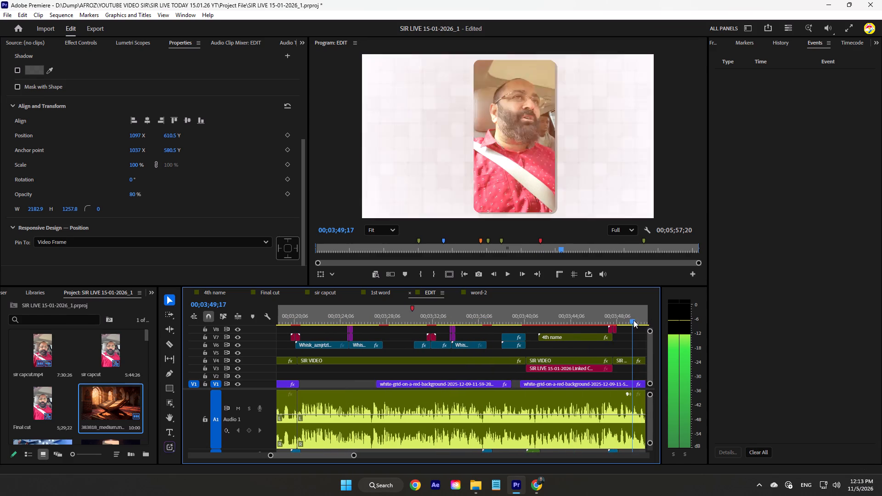
{"action": "left_click_drag", "start_coordinate": [633, 320], "coordinate": [406, 327]}
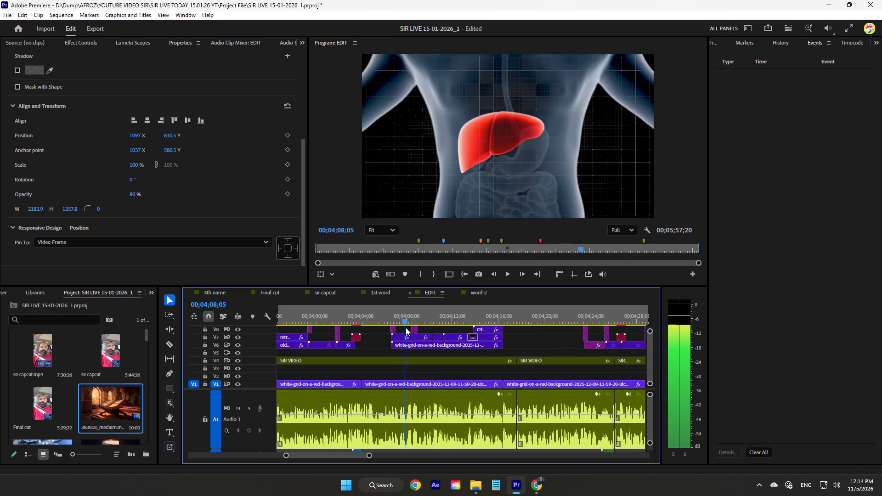
{"action": "left_click_drag", "start_coordinate": [406, 327], "coordinate": [520, 314]}
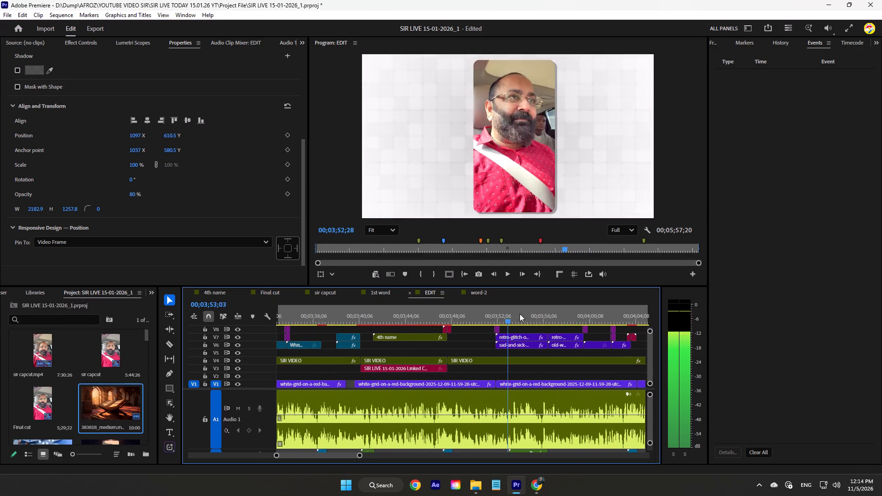
{"action": "left_click_drag", "start_coordinate": [520, 314], "coordinate": [512, 326]}
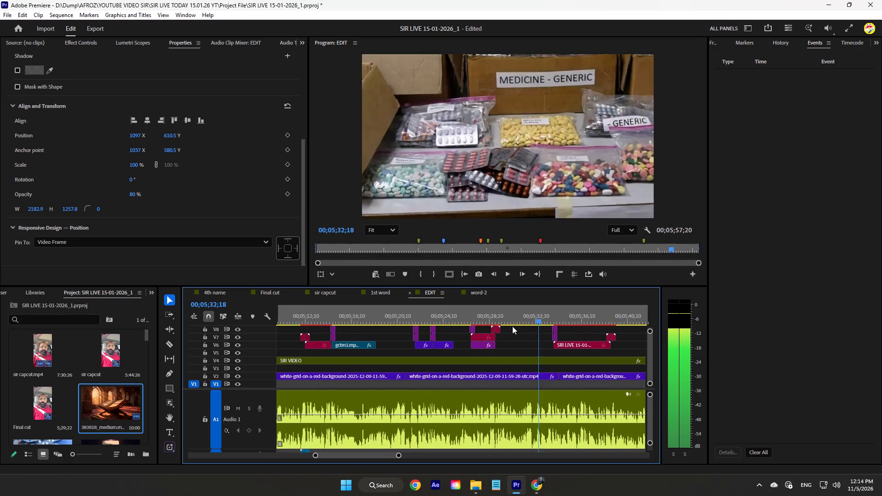
{"action": "left_click_drag", "start_coordinate": [512, 326], "coordinate": [142, 320]}
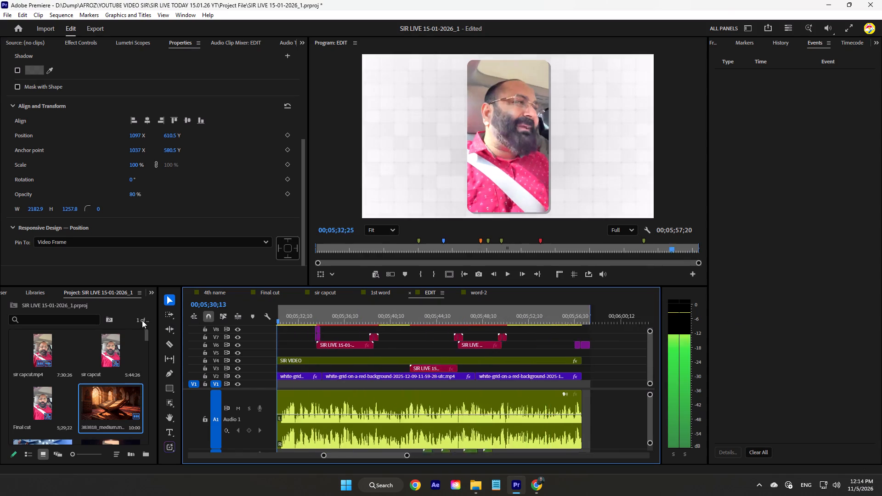
{"action": "left_click_drag", "start_coordinate": [142, 320], "coordinate": [128, 321]}
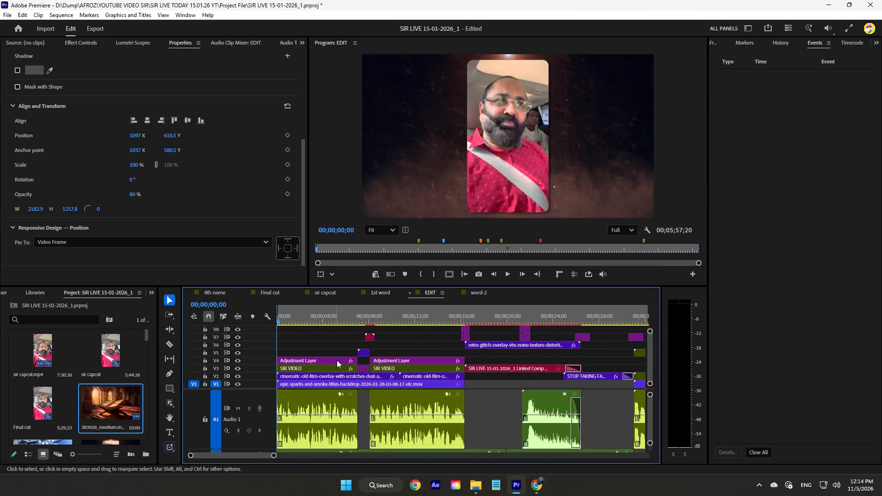
Inspect the media link details of the offline Epic Inspiring Cinematic.mp3 clip at the start of Audio 2, without relinking it.
{"action": "scroll", "coordinate": [337, 360], "scroll_direction": "down", "scroll_amount": 7, "text": "ctrl"}
{"action": "scroll", "coordinate": [345, 400], "scroll_direction": "down", "scroll_amount": 8, "text": "ctrl"}
{"action": "left_click", "coordinate": [303, 403]}
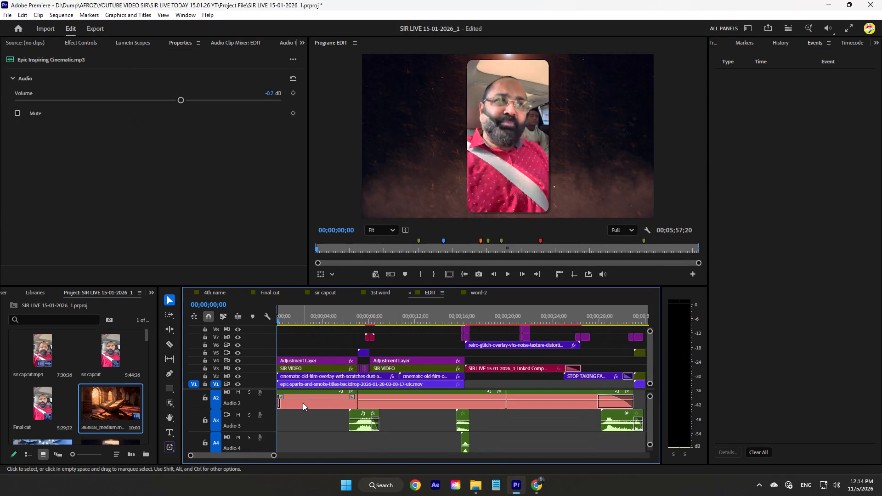
{"action": "left_click", "coordinate": [318, 423]}
{"action": "left_click", "coordinate": [315, 406]}
{"action": "right_click", "coordinate": [312, 401]}
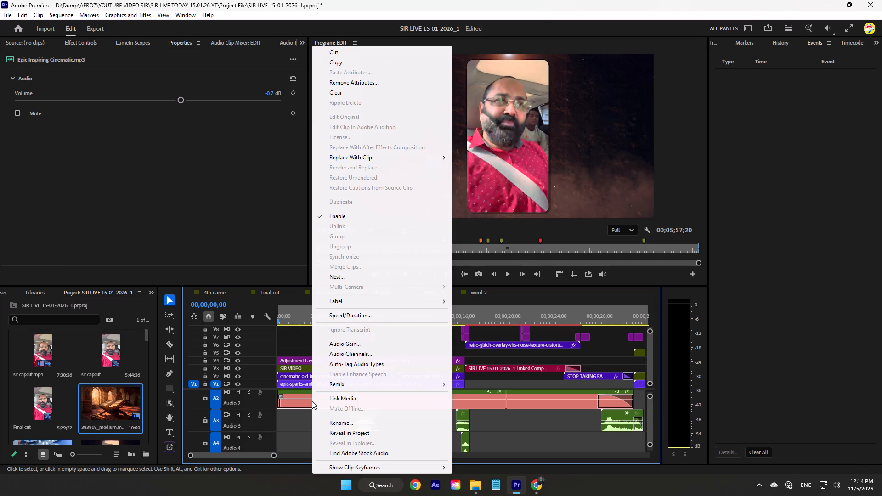
{"action": "left_click", "coordinate": [327, 395]}
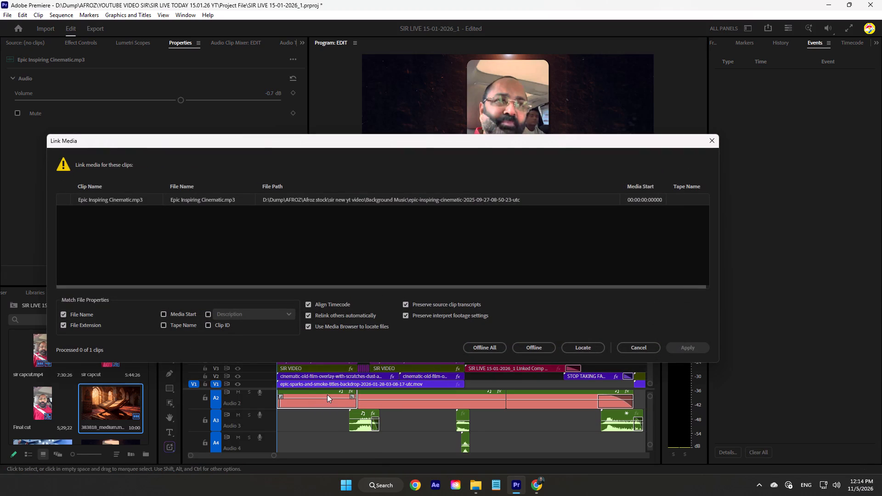
{"action": "left_click", "coordinate": [712, 139]}
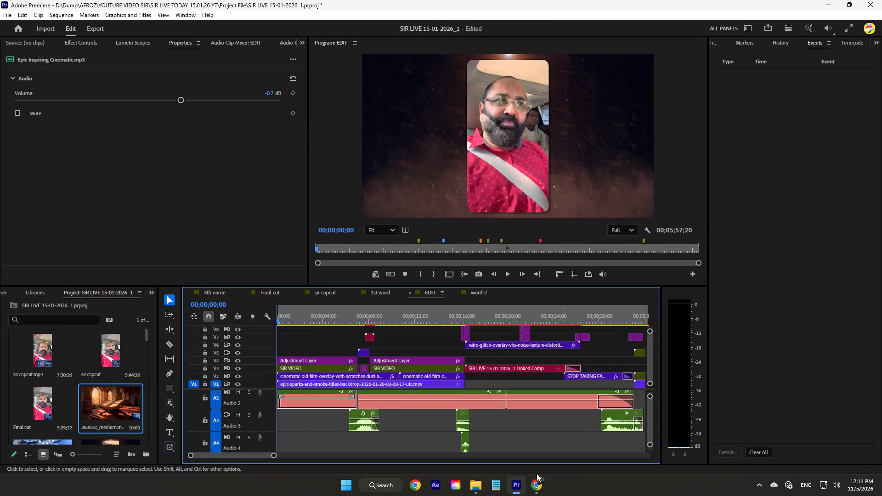
Switch to Pixabay in Chrome and search its music library for "epic inspiring".
{"action": "left_click", "coordinate": [537, 478]}
{"action": "left_click", "coordinate": [115, 255]}
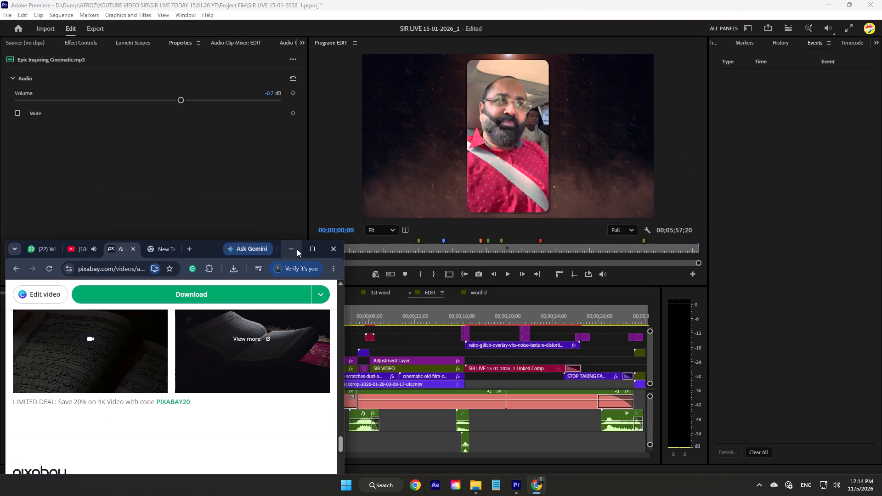
{"action": "left_click", "coordinate": [307, 252]}
{"action": "scroll", "coordinate": [240, 118], "scroll_direction": "up", "scroll_amount": 15}
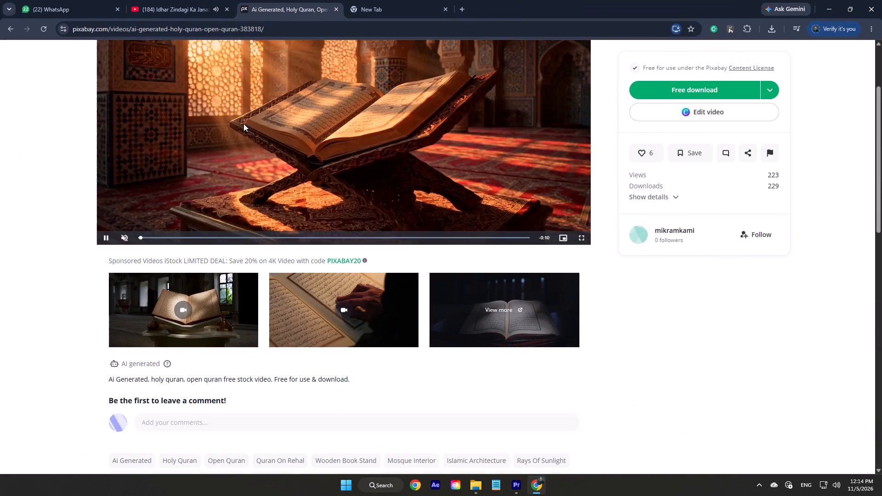
{"action": "scroll", "coordinate": [240, 104], "scroll_direction": "up", "scroll_amount": 14}
{"action": "left_click", "coordinate": [196, 55]}
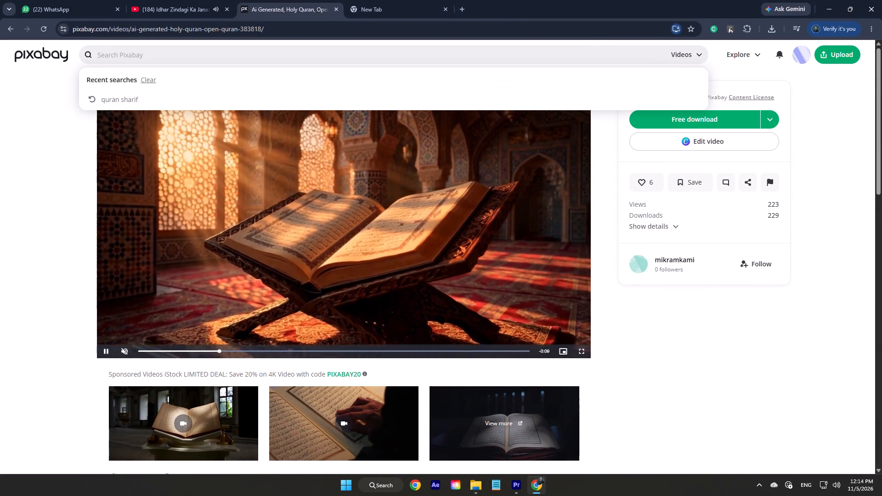
{"action": "type", "text": "epo"}
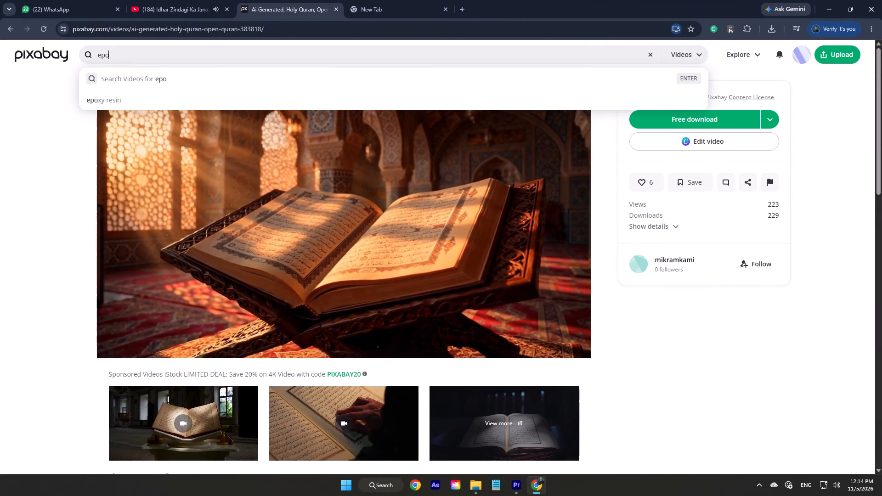
{"action": "key", "text": "BackSpace"}
{"action": "type", "text": "ic"}
{"action": "key", "text": "space"}
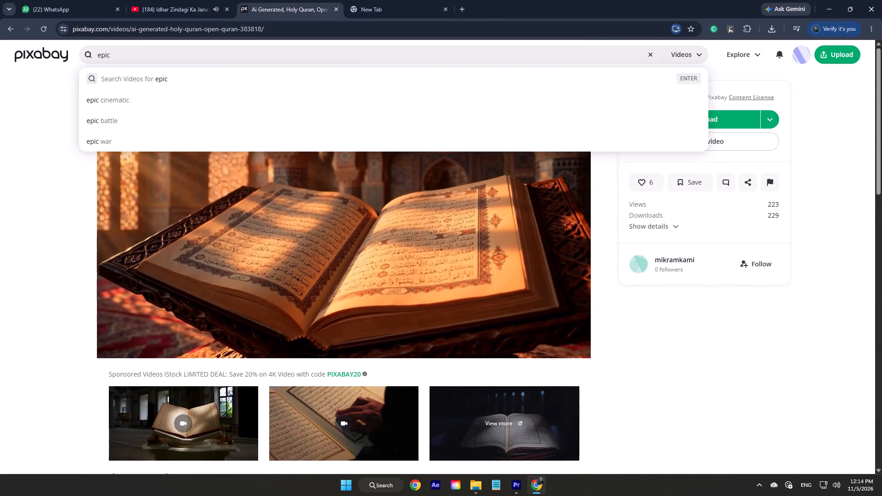
{"action": "type", "text": "ins"}
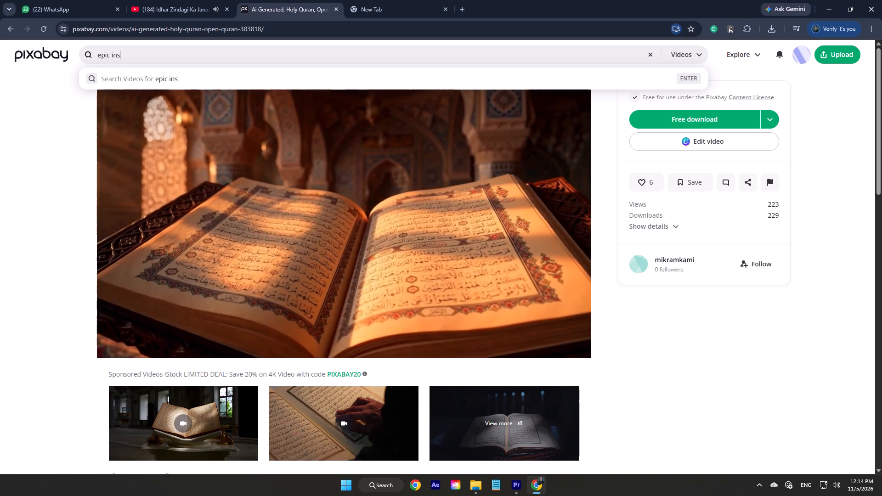
{"action": "type", "text": "piring"}
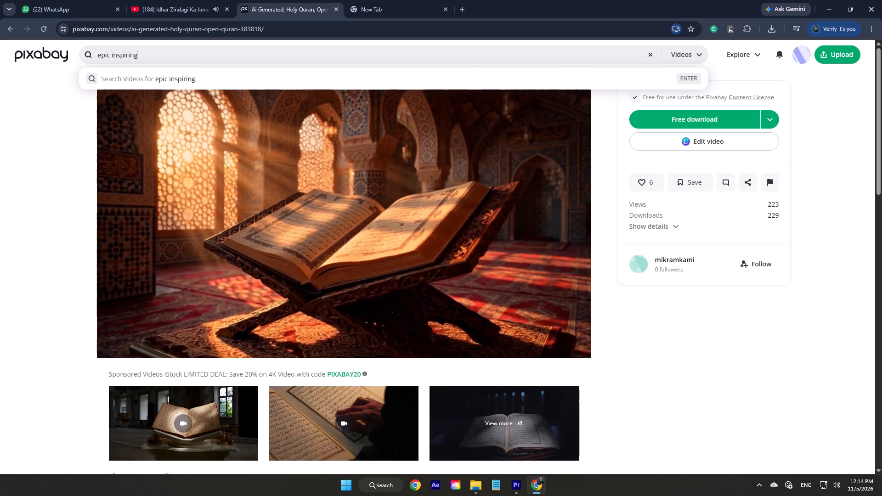
{"action": "left_click", "coordinate": [692, 56]}
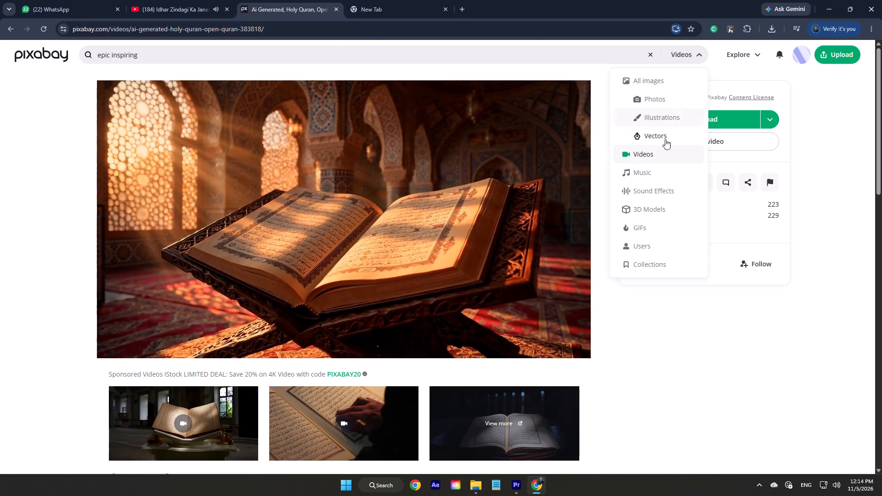
{"action": "left_click", "coordinate": [659, 170]}
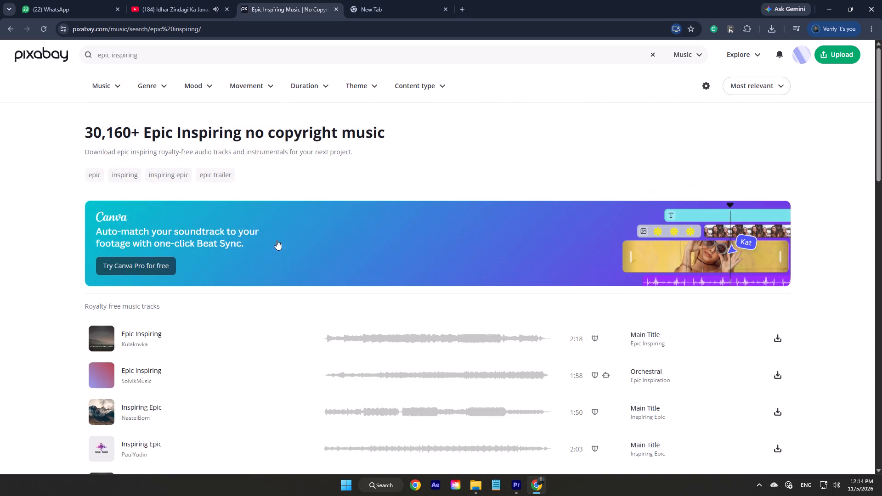
Preview the first two tracks in the results, Epic Inspiring by Kulakovka and Epic inspiring by SolvikMusic.
{"action": "scroll", "coordinate": [294, 242], "scroll_direction": "down", "scroll_amount": 2}
{"action": "left_click", "coordinate": [101, 247]}
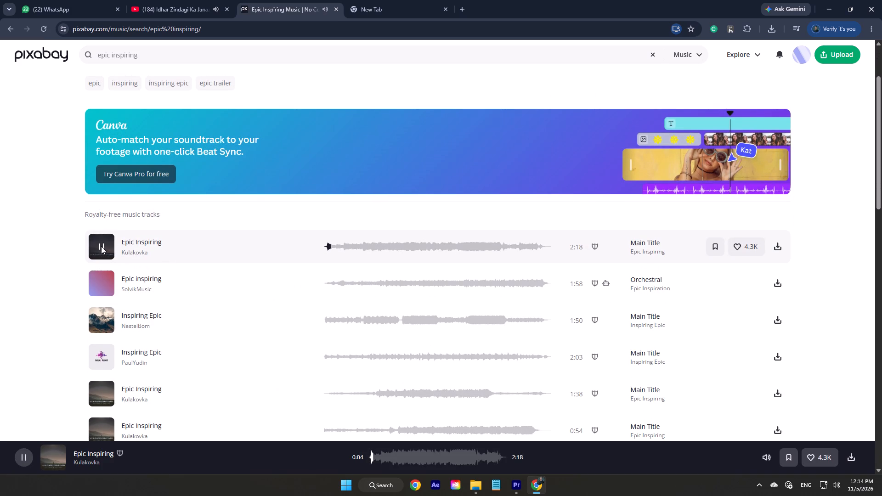
{"action": "left_click", "coordinate": [101, 246]}
{"action": "left_click", "coordinate": [100, 282]}
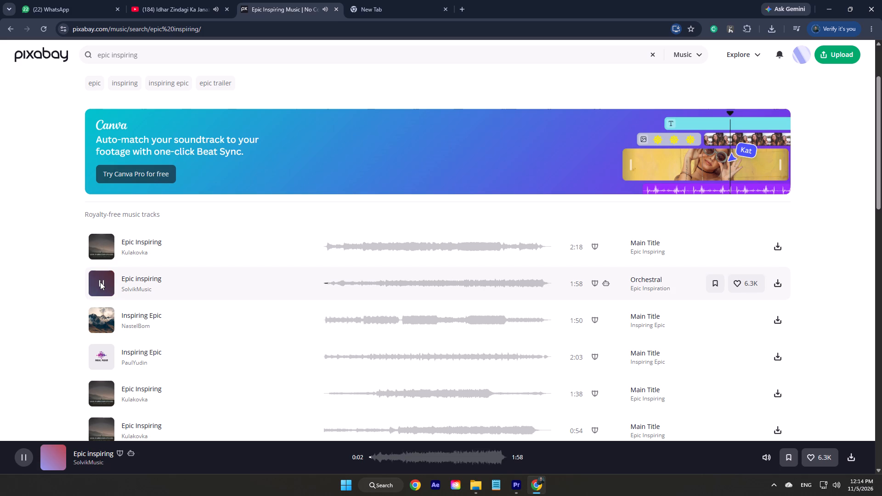
{"action": "left_click", "coordinate": [100, 282]}
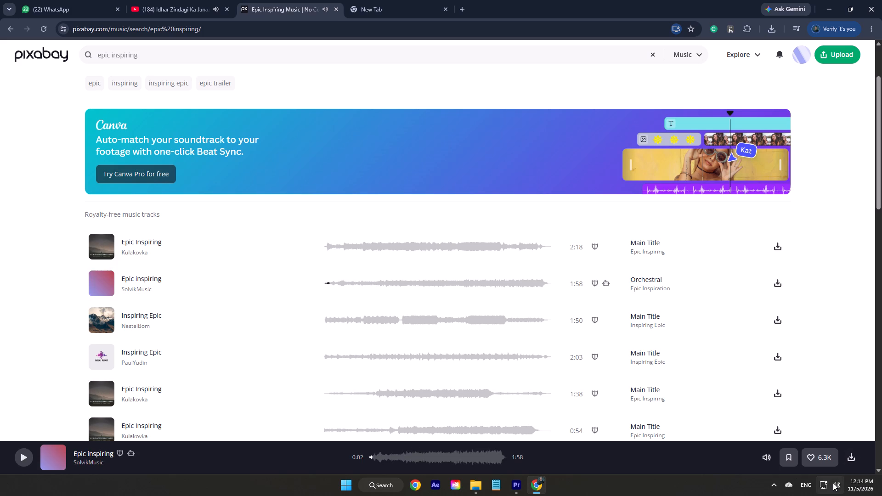
Check the system sound volume from Chrome and Premiere, leaving the playhead at 00;00;00;00, and return to the Pixabay music results.
{"action": "left_click", "coordinate": [833, 483]}
{"action": "left_click", "coordinate": [732, 495]}
{"action": "left_click", "coordinate": [843, 486]}
{"action": "left_click", "coordinate": [837, 487]}
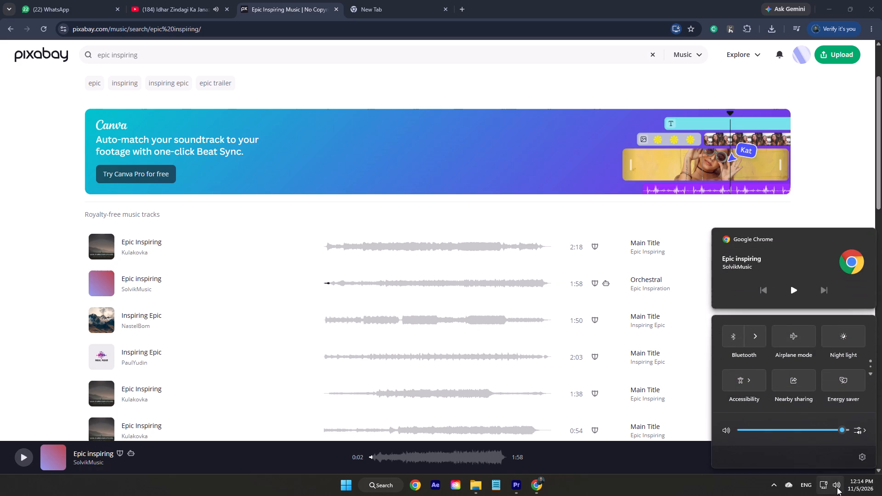
{"action": "left_click", "coordinate": [507, 482]}
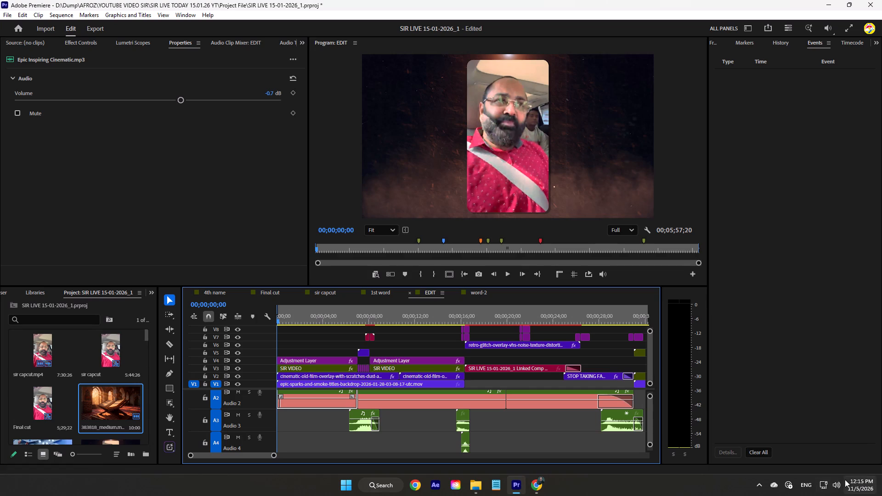
{"action": "left_click", "coordinate": [841, 485]}
{"action": "left_click_drag", "start_coordinate": [306, 314], "coordinate": [302, 317]}
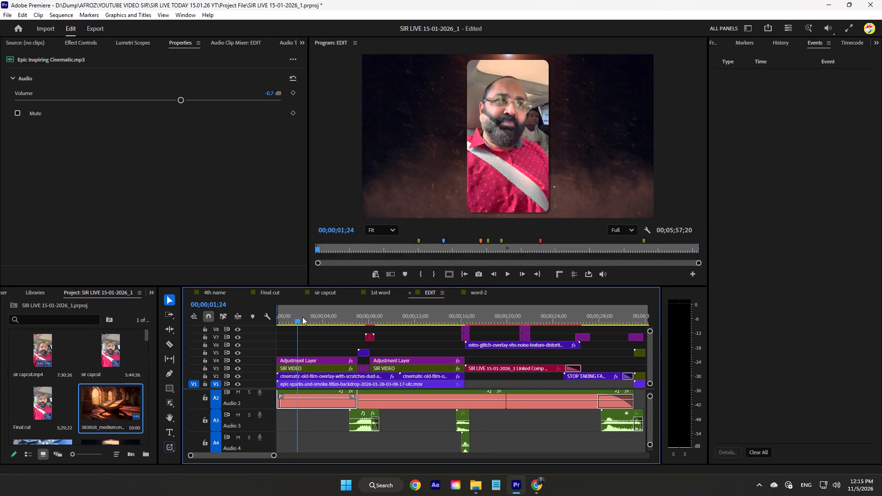
{"action": "left_click_drag", "start_coordinate": [302, 317], "coordinate": [276, 321]}
{"action": "left_click", "coordinate": [838, 484]}
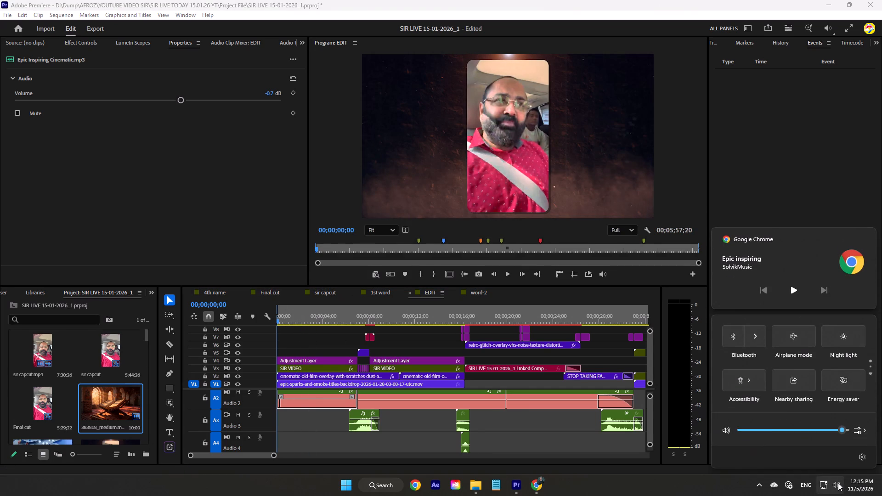
{"action": "left_click", "coordinate": [525, 440]}
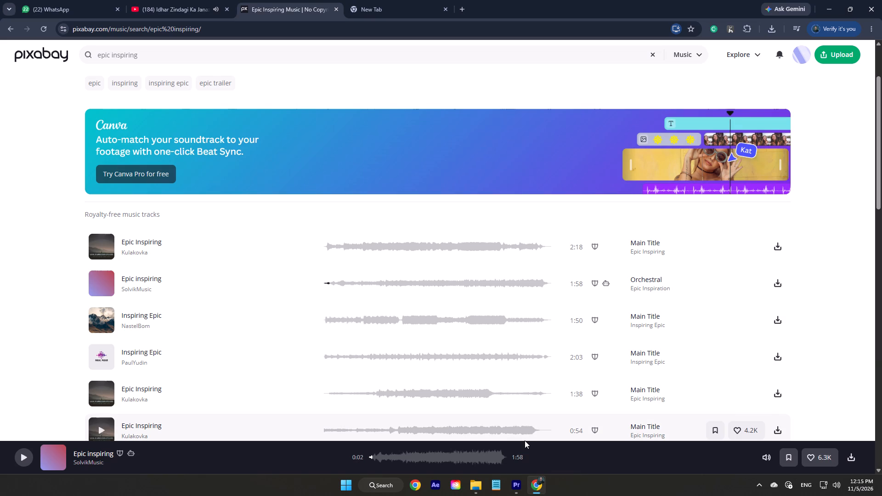
Pause the YouTube song, then compare previews of Epic Inspiring by Kulakovka and Epic inspiring by SolvikMusic in the Pixabay results.
{"action": "left_click", "coordinate": [852, 5]}
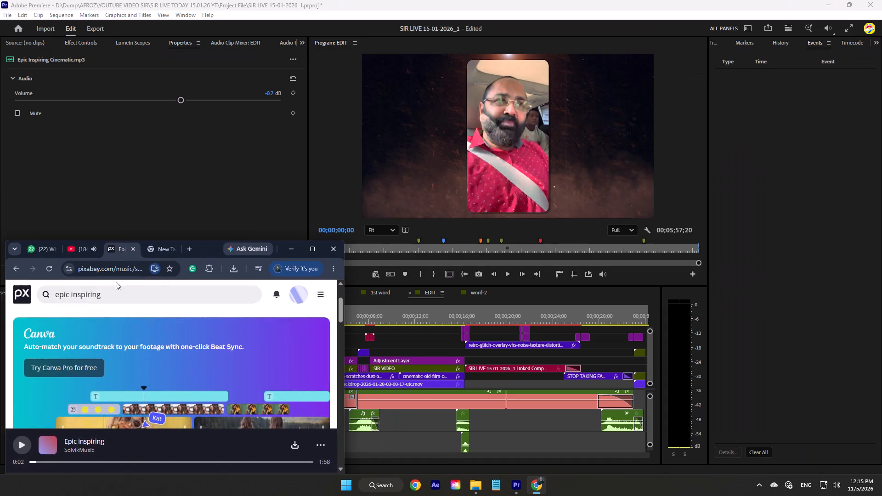
{"action": "left_click", "coordinate": [81, 255]}
{"action": "left_click", "coordinate": [147, 330]}
{"action": "left_click", "coordinate": [116, 253]}
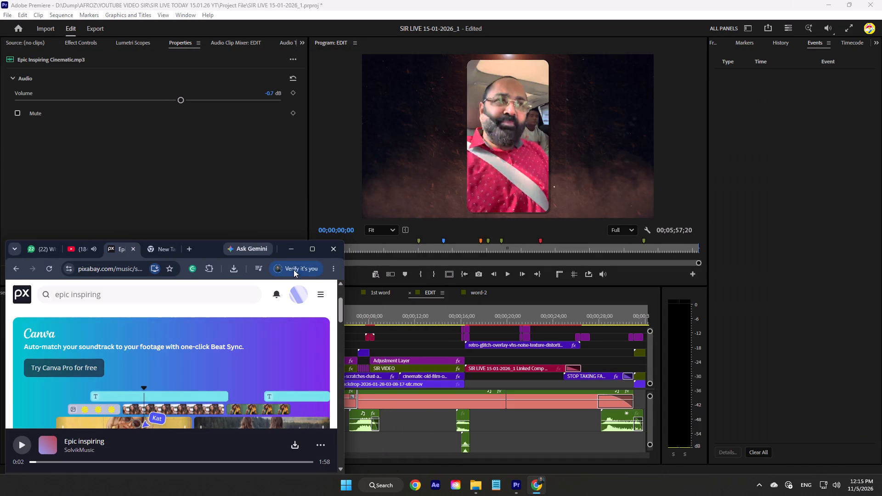
{"action": "left_click", "coordinate": [319, 246]}
{"action": "left_click", "coordinate": [28, 453]}
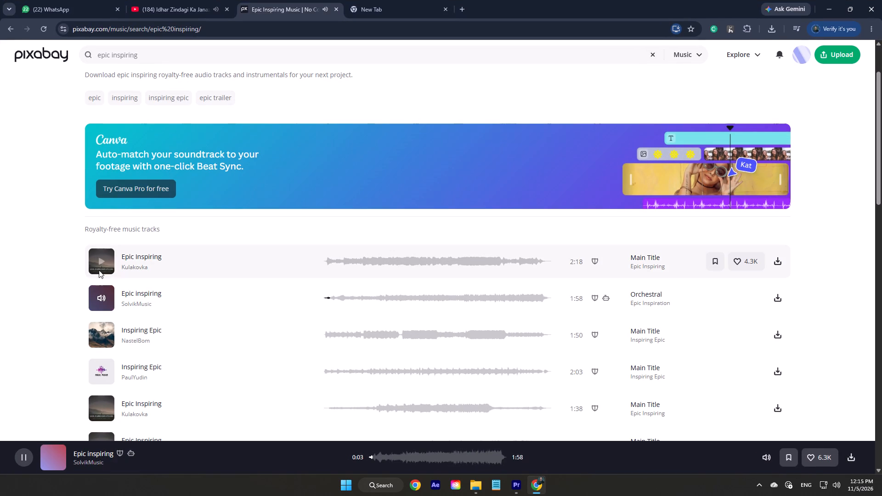
{"action": "left_click", "coordinate": [99, 260]}
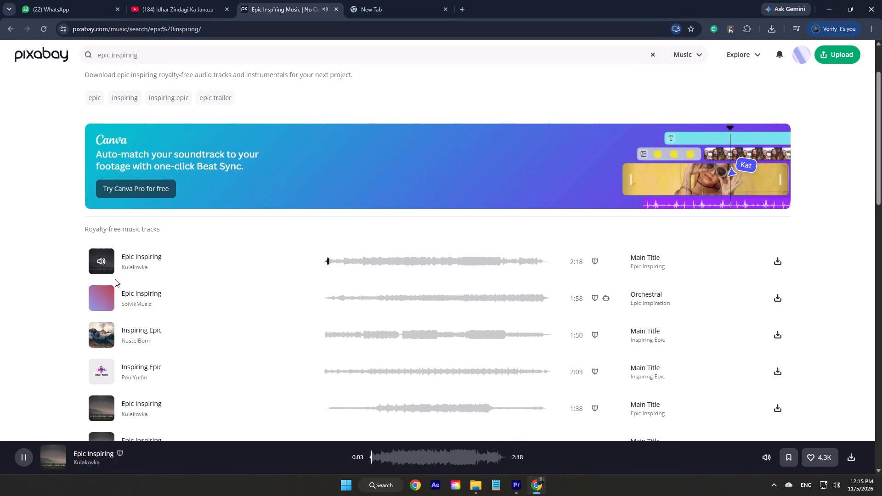
{"action": "left_click", "coordinate": [103, 298]}
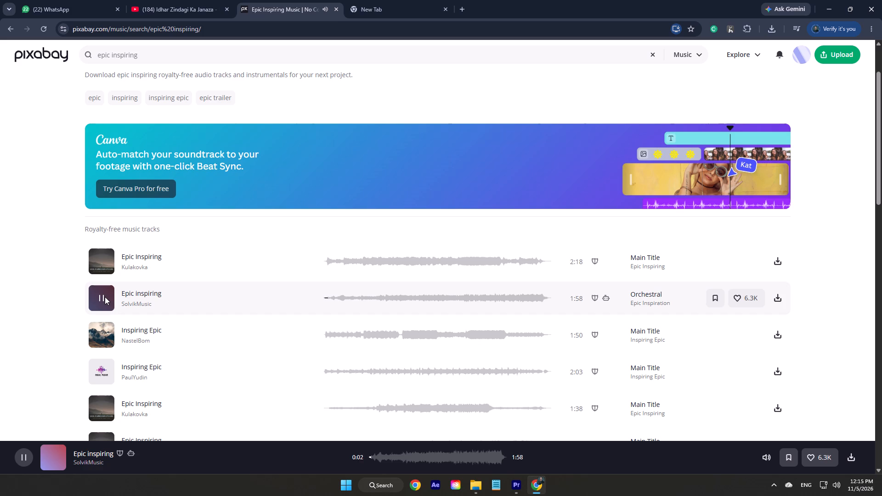
{"action": "left_click", "coordinate": [99, 265]}
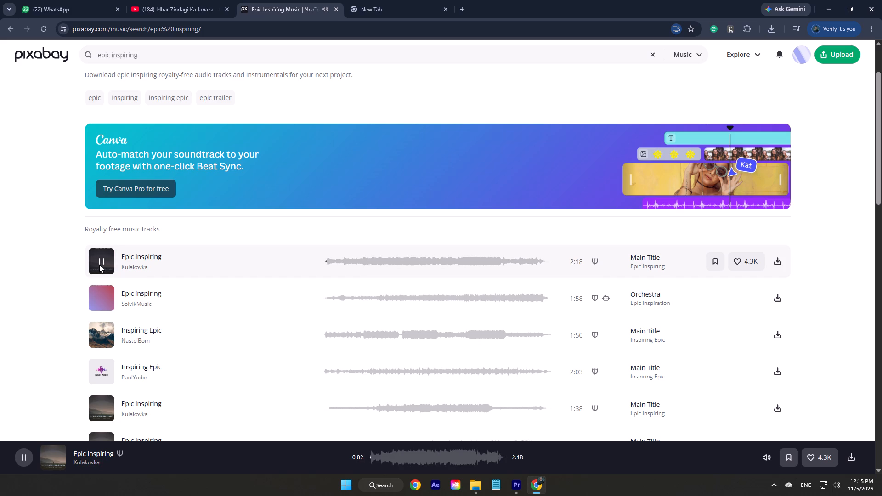
{"action": "left_click", "coordinate": [99, 265]}
Download the Epic Inspiring track by Kulakovka from the Pixabay results.
{"action": "left_click", "coordinate": [773, 263]}
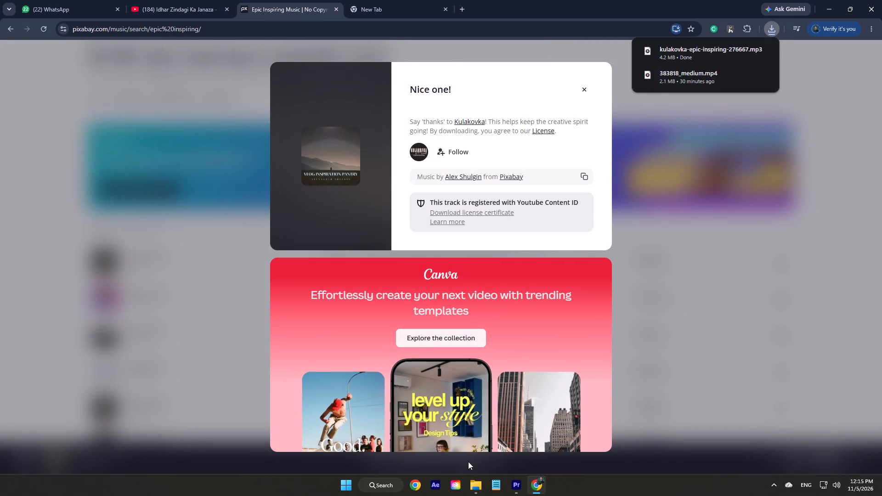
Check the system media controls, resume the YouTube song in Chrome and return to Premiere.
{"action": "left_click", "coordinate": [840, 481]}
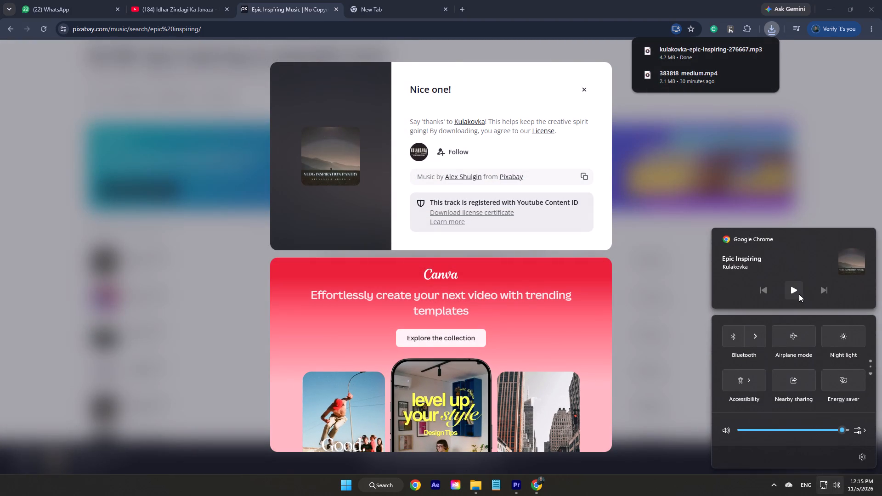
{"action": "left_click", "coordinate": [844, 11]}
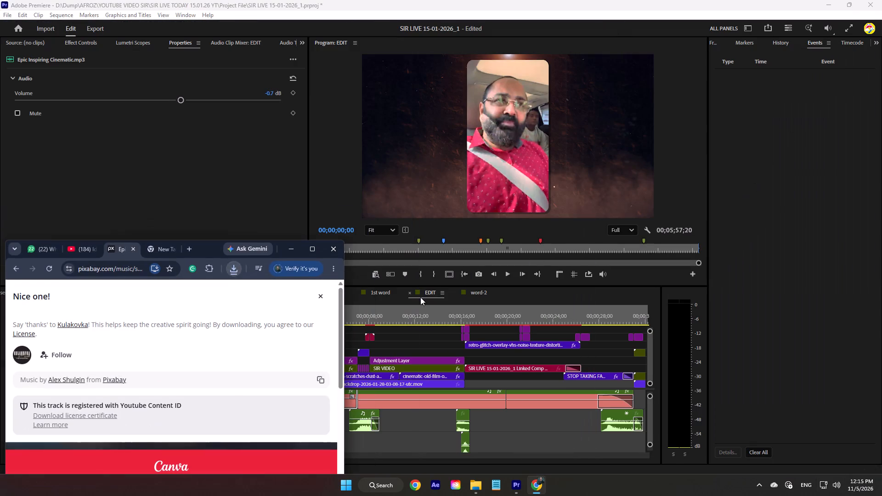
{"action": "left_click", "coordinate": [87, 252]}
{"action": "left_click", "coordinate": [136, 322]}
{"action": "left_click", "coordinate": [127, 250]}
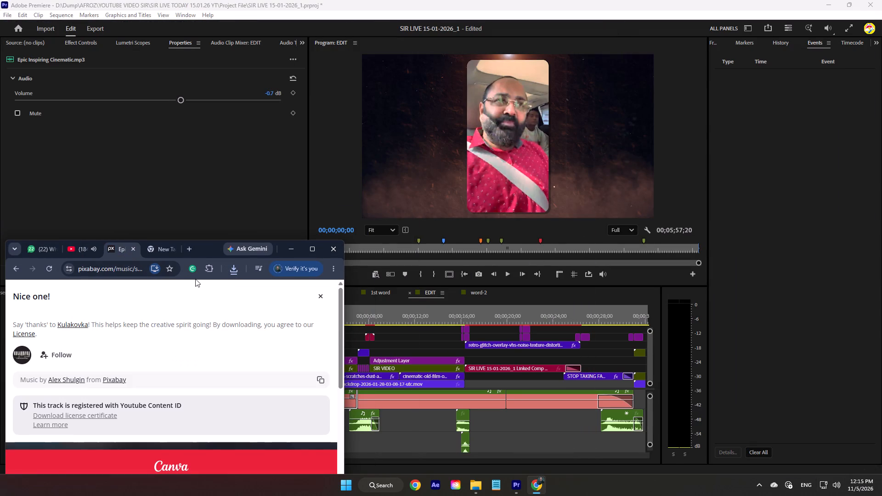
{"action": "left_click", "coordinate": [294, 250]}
Move kulakovka-epic-inspiring-276667.mp3 from Downloads into the MUSIC folder of SIR LIVE TODAY 15.01.26 YT in File Explorer.
{"action": "left_click", "coordinate": [474, 490]}
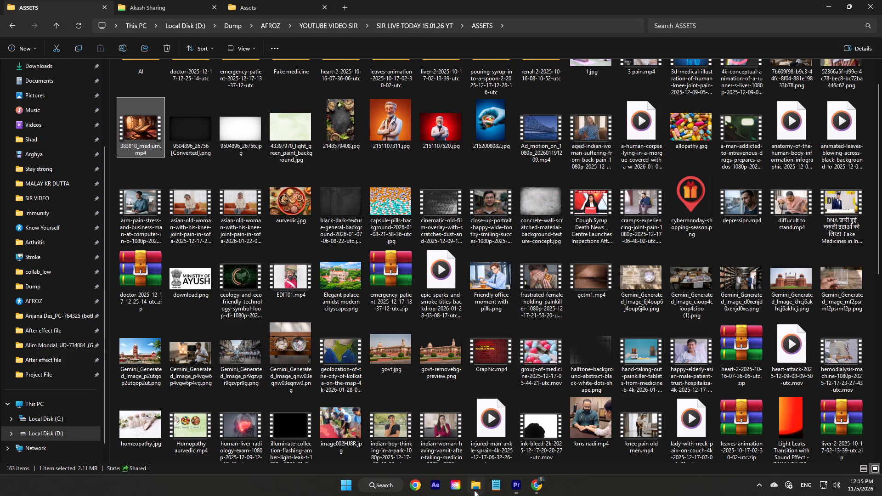
{"action": "left_click", "coordinate": [348, 6]}
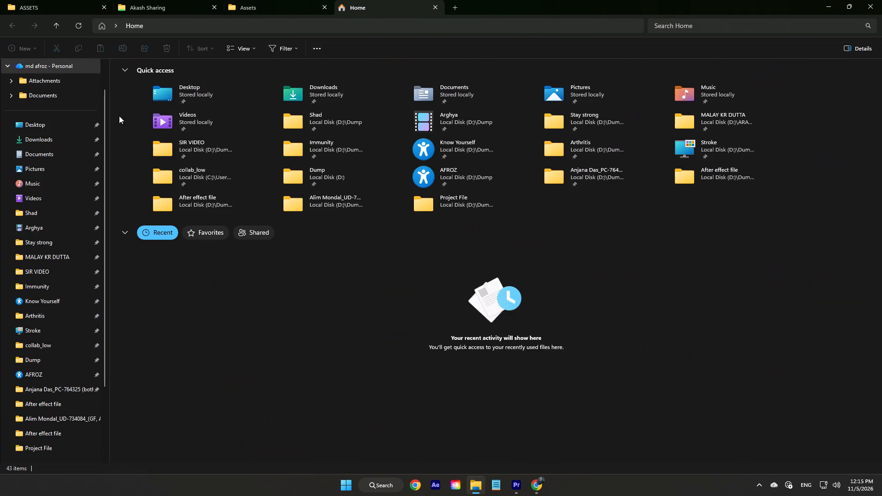
{"action": "left_click", "coordinate": [73, 143]}
{"action": "right_click", "coordinate": [144, 91]}
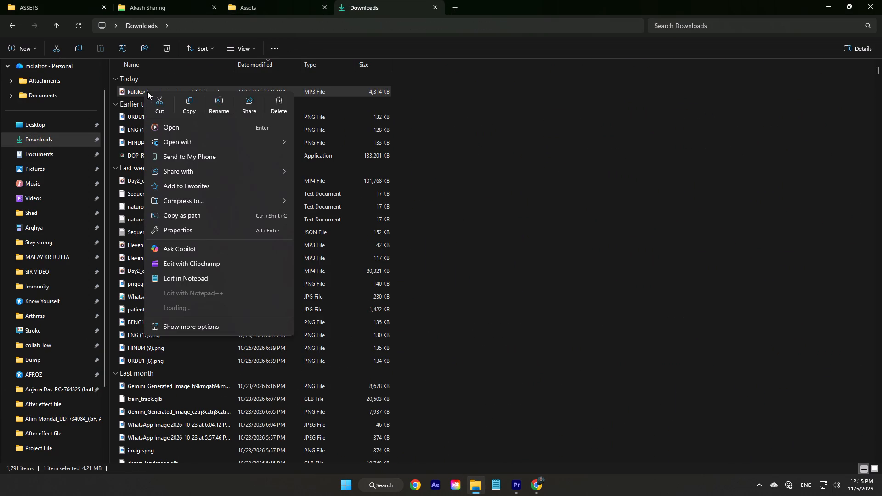
{"action": "left_click", "coordinate": [155, 102]}
{"action": "left_click", "coordinate": [41, 0]}
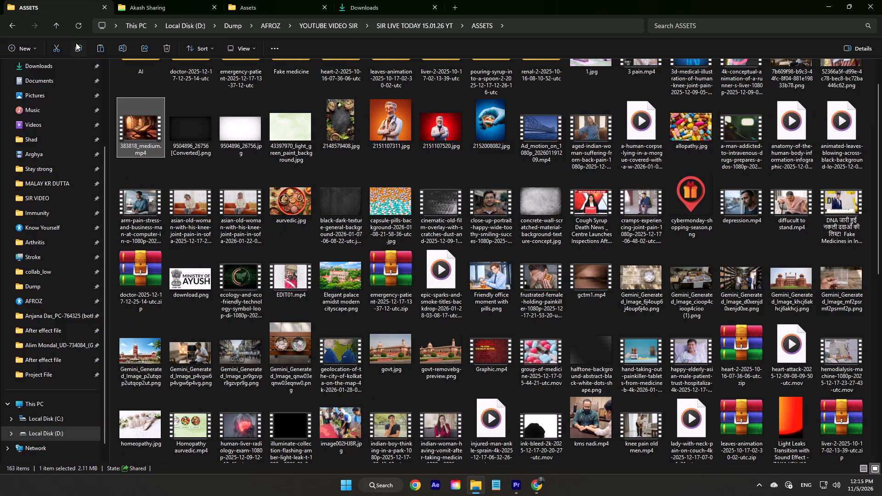
{"action": "left_click", "coordinate": [60, 20]}
{"action": "double_click", "coordinate": [249, 107]}
{"action": "right_click", "coordinate": [478, 264]}
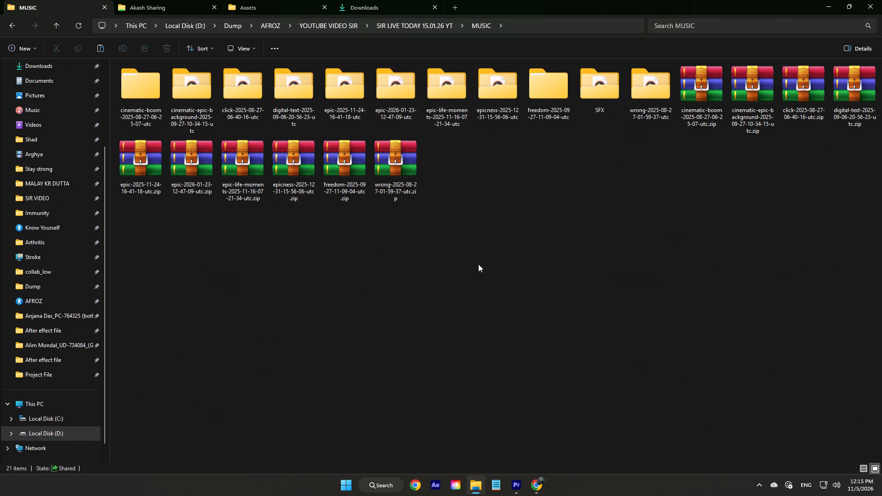
{"action": "left_click", "coordinate": [490, 276]}
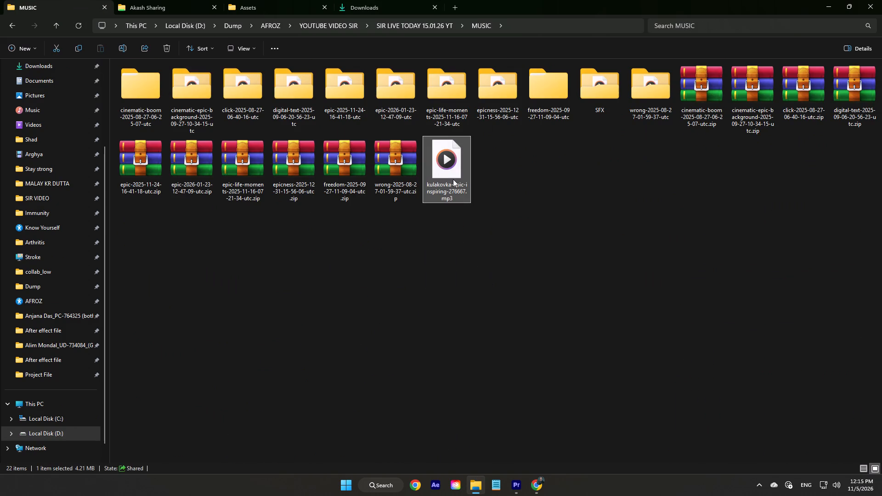
Import kulakovka-epic-inspiring-276667.mp3 from the MUSIC folder into the SIR LIVE 15-01-2026_1 project in Premiere.
{"action": "left_click_drag", "start_coordinate": [443, 177], "coordinate": [93, 427]}
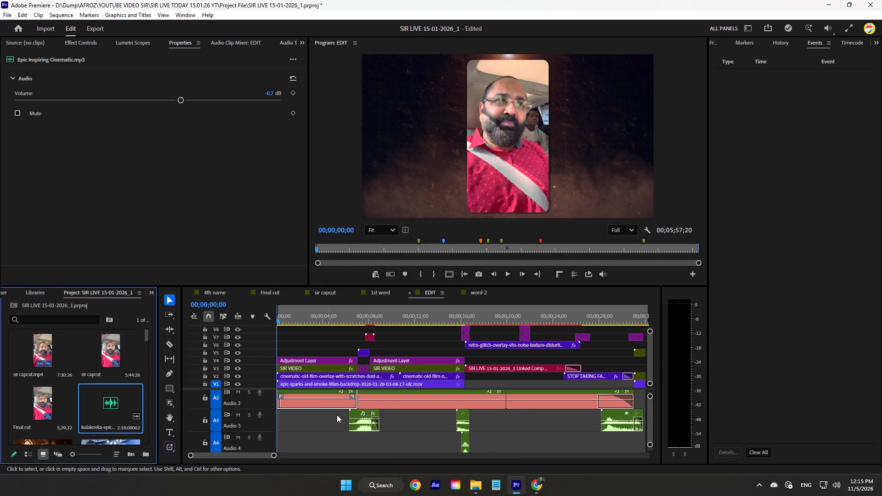
Replace the three offline Epic Inspiring Cinematic.mp3 clips at the start of Audio 2 with the imported Kulakovka track.
{"action": "left_click", "coordinate": [385, 403], "text": "shift"}
{"action": "left_click", "coordinate": [530, 400], "text": "shift"}
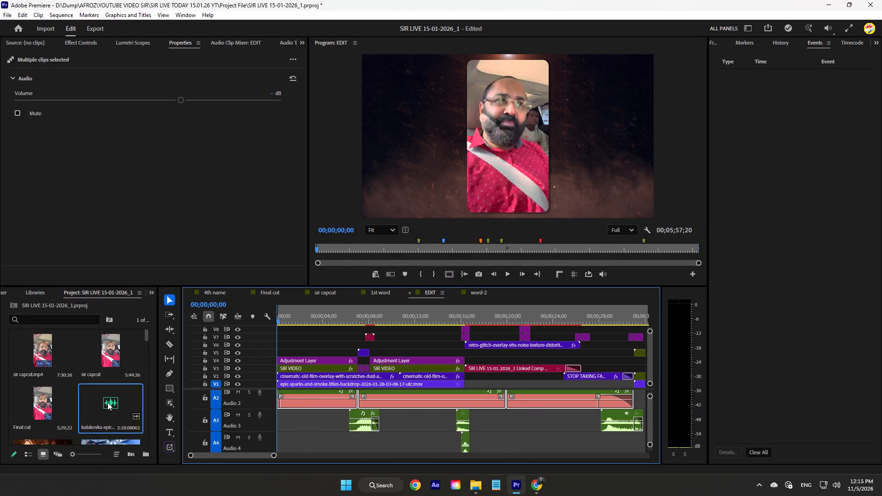
{"action": "left_click_drag", "start_coordinate": [107, 402], "coordinate": [307, 394]}
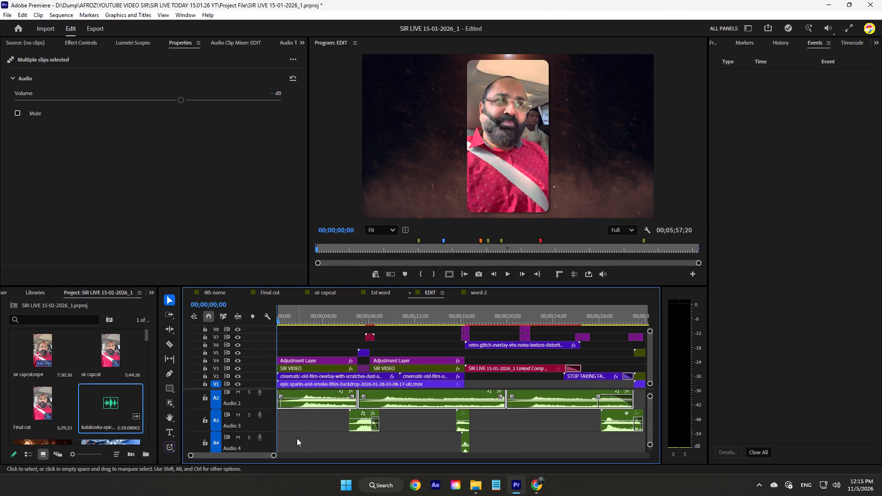
{"action": "left_click", "coordinate": [297, 438]}
Pause the YouTube song and play the EDIT sequence from the start through about 20 seconds to review the new music.
{"action": "left_click", "coordinate": [286, 310]}
{"action": "key", "text": "space"}
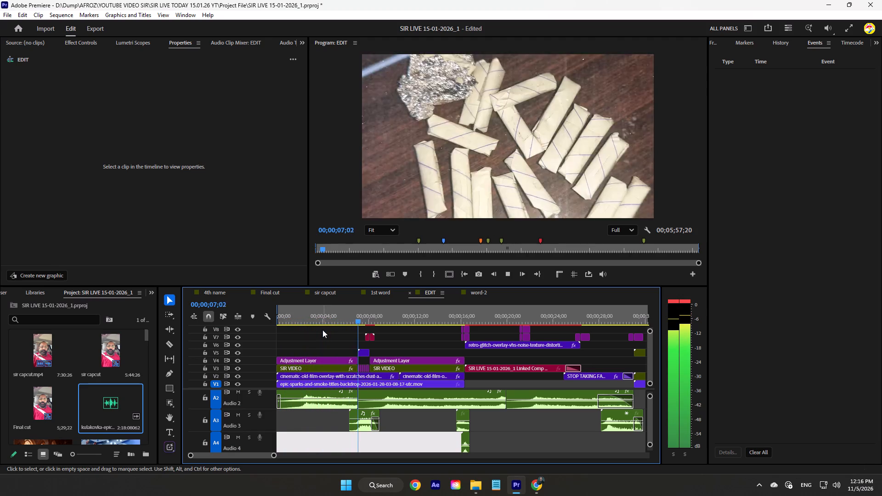
{"action": "left_click", "coordinate": [834, 482]}
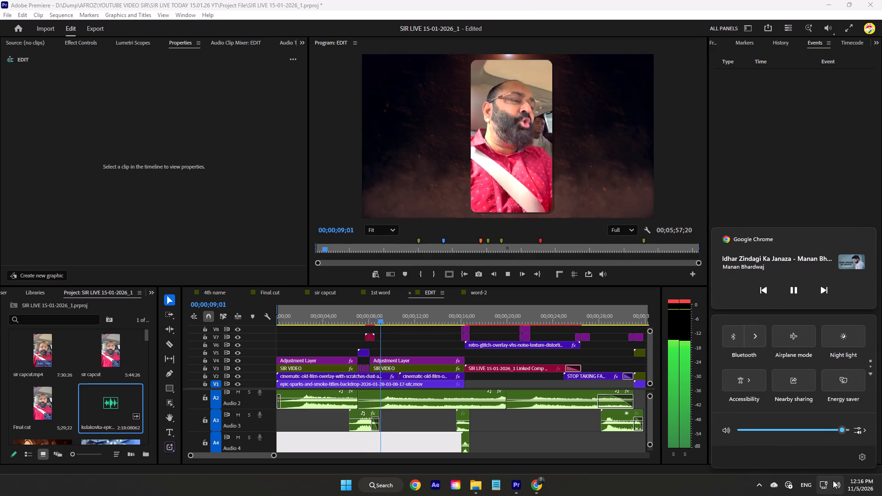
{"action": "left_click", "coordinate": [797, 297]}
{"action": "left_click_drag", "start_coordinate": [347, 311], "coordinate": [205, 359]}
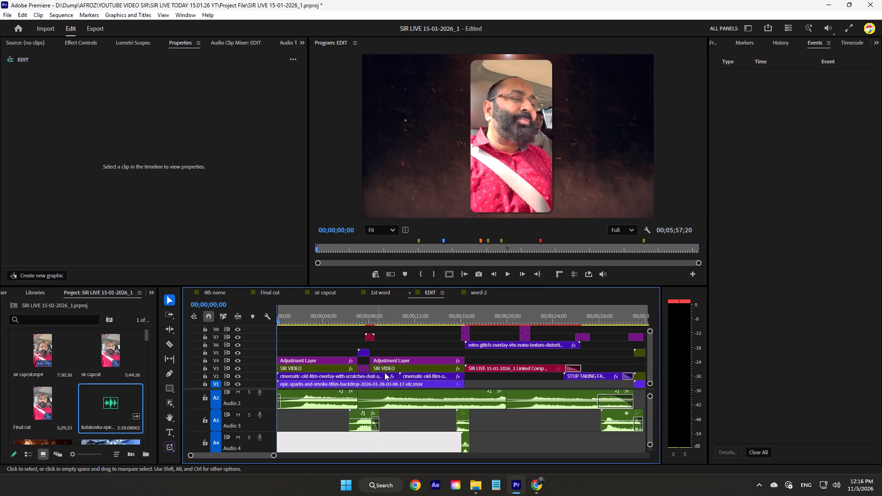
{"action": "left_click", "coordinate": [511, 275]}
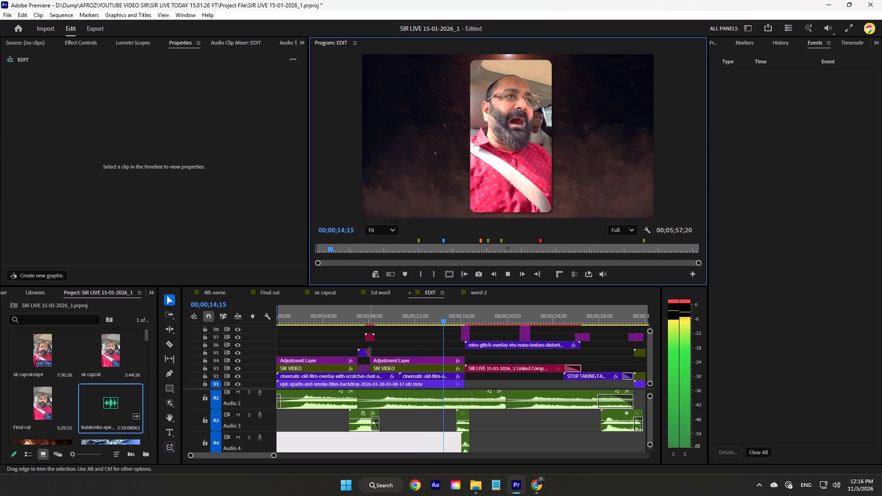
{"action": "scroll", "coordinate": [370, 352], "scroll_direction": "down", "scroll_amount": 8}
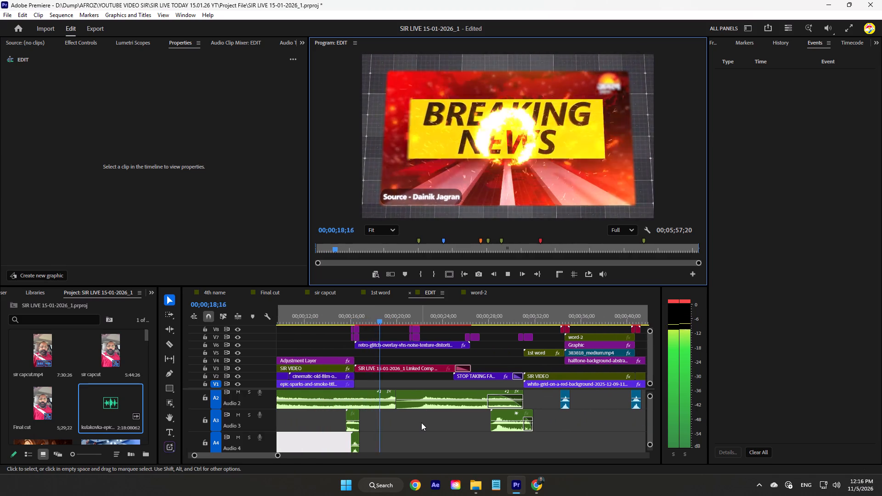
{"action": "left_click", "coordinate": [421, 423]}
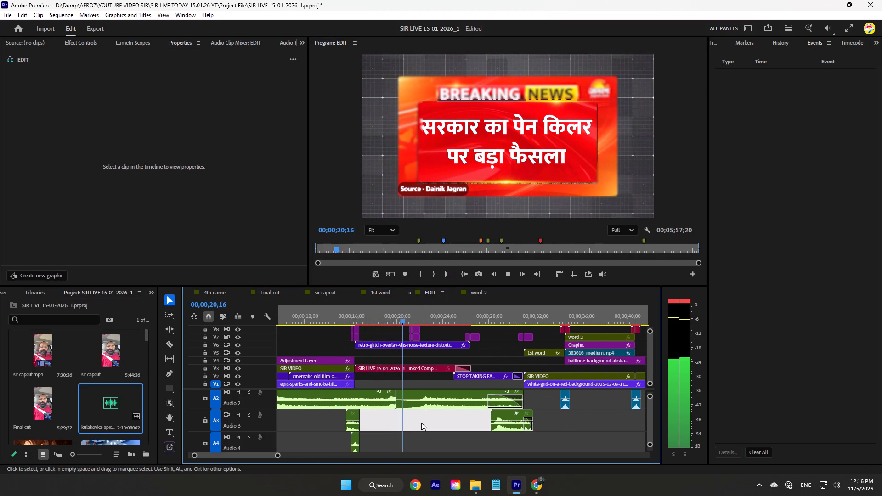
{"action": "key", "text": "space"}
Inspect the media link details of the offline music clip at the end of Audio 8, without relinking it.
{"action": "key", "text": "grave"}
{"action": "scroll", "coordinate": [388, 370], "scroll_direction": "down", "scroll_amount": 7, "text": "alt"}
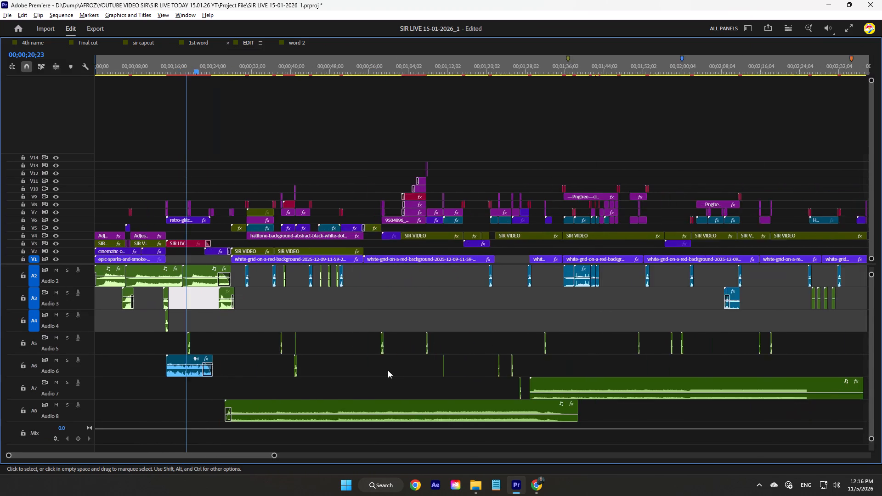
{"action": "scroll", "coordinate": [388, 370], "scroll_direction": "down", "scroll_amount": 13, "text": "alt"}
{"action": "left_click", "coordinate": [449, 401]}
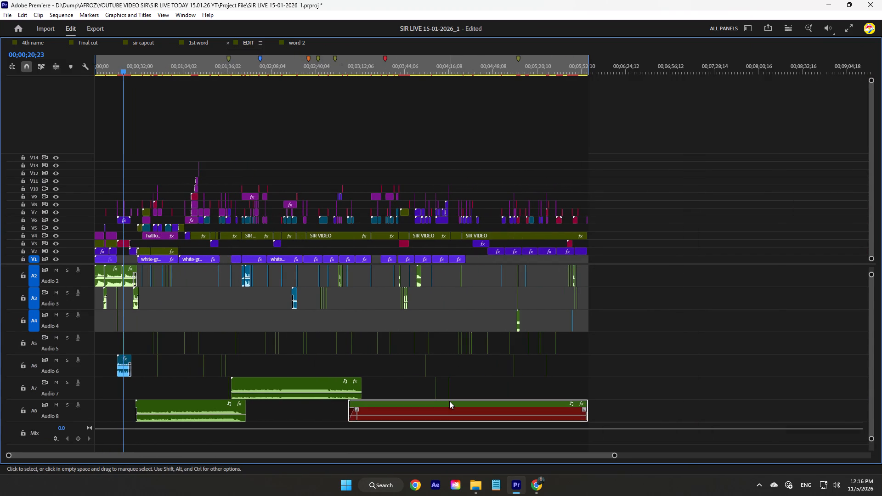
{"action": "right_click", "coordinate": [449, 401]}
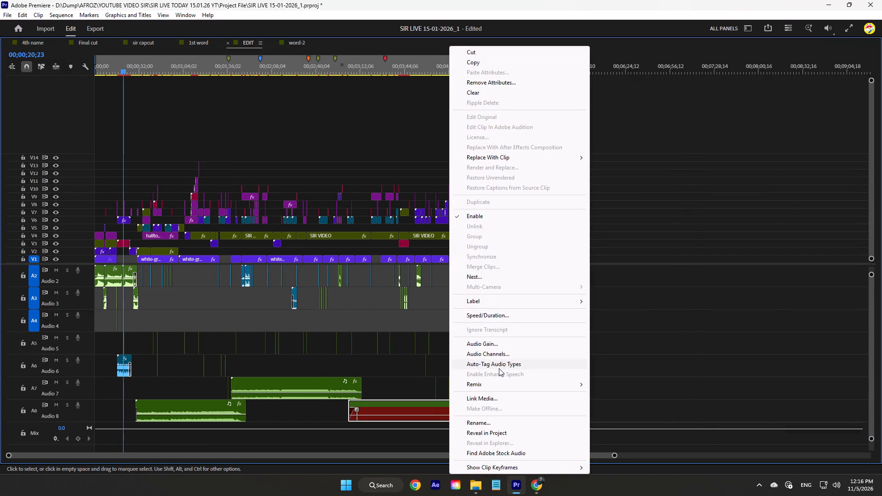
{"action": "left_click", "coordinate": [505, 396]}
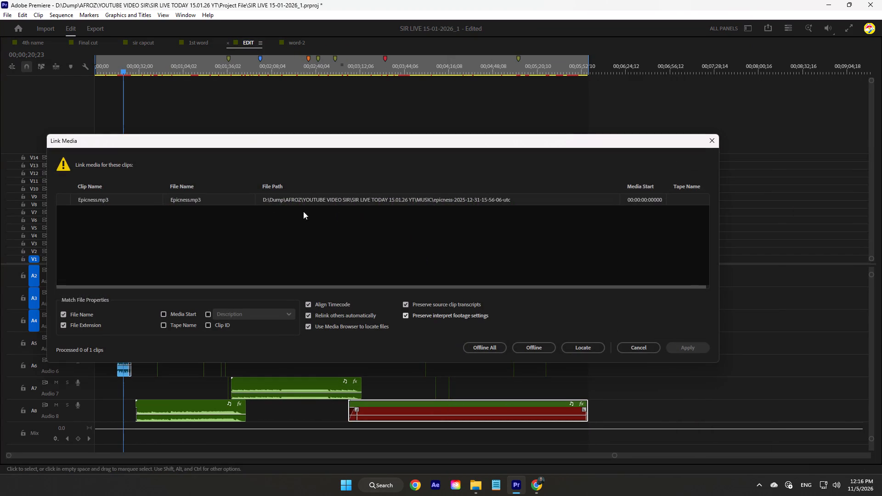
{"action": "left_click", "coordinate": [707, 145]}
{"action": "left_click", "coordinate": [708, 212]}
{"action": "key", "text": "grave"}
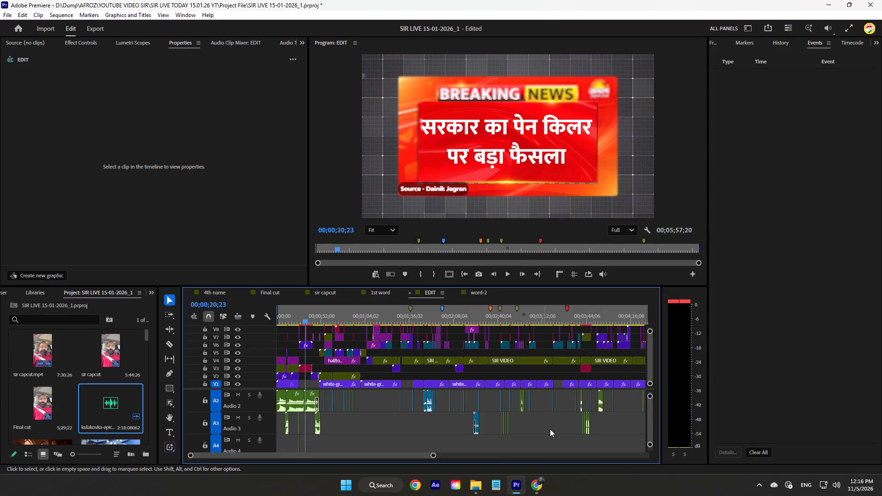
Switch to the Pixabay page in Chrome, dismiss the download thank-you message, and search the music library for epicness.
{"action": "left_click", "coordinate": [541, 486]}
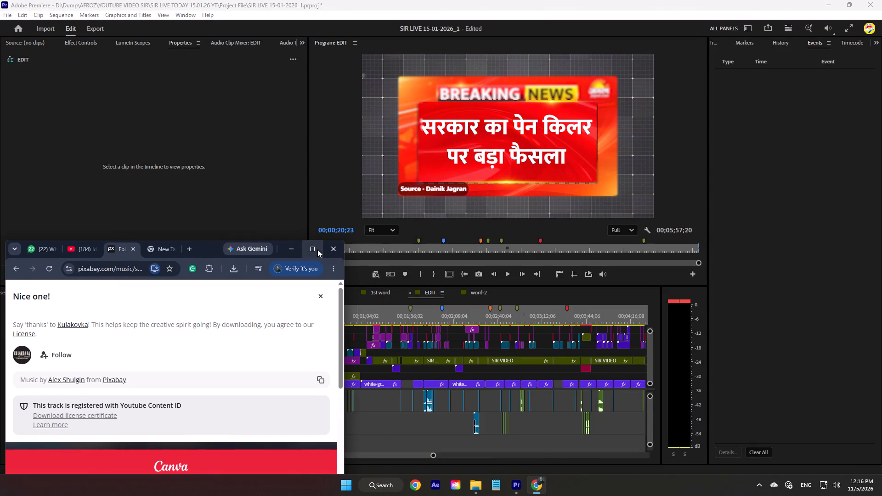
{"action": "left_click", "coordinate": [317, 249]}
{"action": "left_click", "coordinate": [586, 90]}
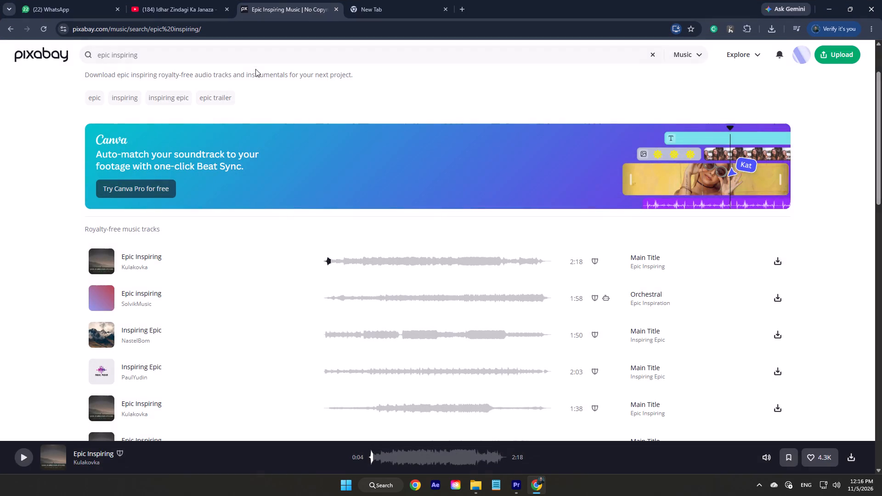
{"action": "left_click_drag", "start_coordinate": [252, 63], "coordinate": [37, 90]}
{"action": "left_click", "coordinate": [170, 55]}
{"action": "key", "text": "BackSpace"}
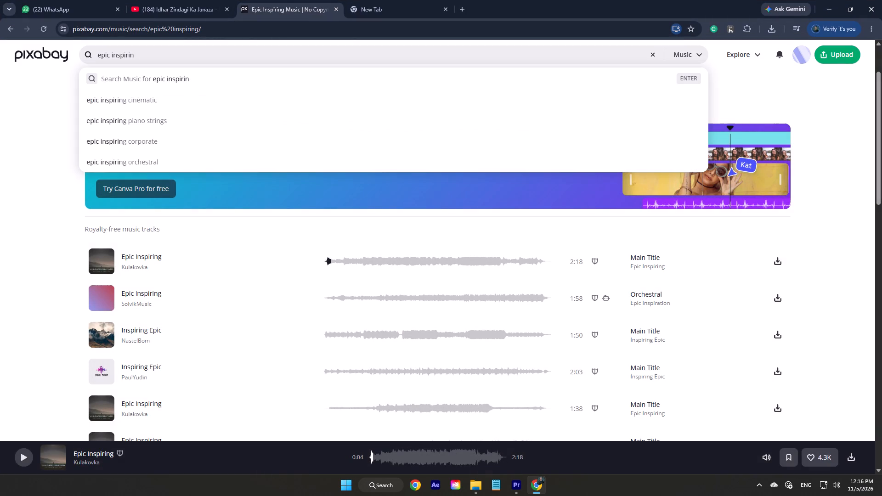
{"action": "key", "text": "BackSpace"}
{"action": "key", "text": "BackSpace"}
{"action": "key", "text": "BackSpace"}
{"action": "key", "text": "BackSpace"}
{"action": "key", "text": "BackSpace"}
{"action": "key", "text": "BackSpace"}
{"action": "key", "text": "BackSpace"}
{"action": "key", "text": "BackSpace"}
{"action": "key", "text": "BackSpace"}
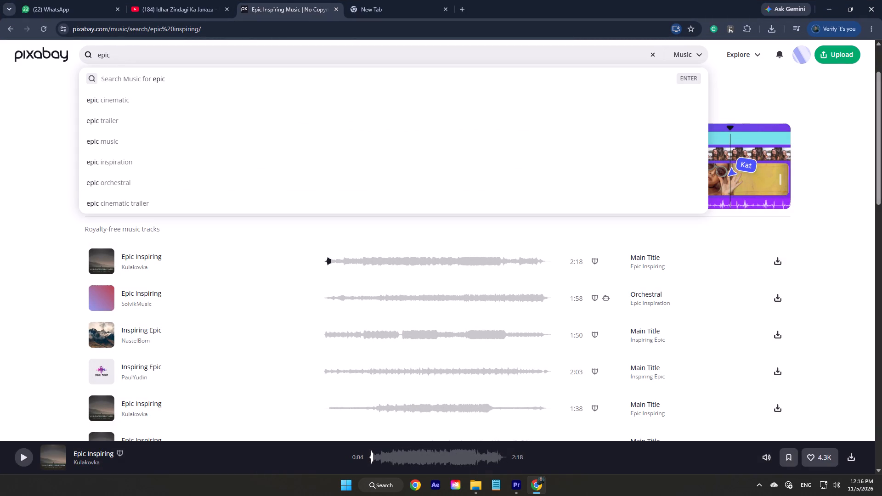
{"action": "type", "text": "ness"}
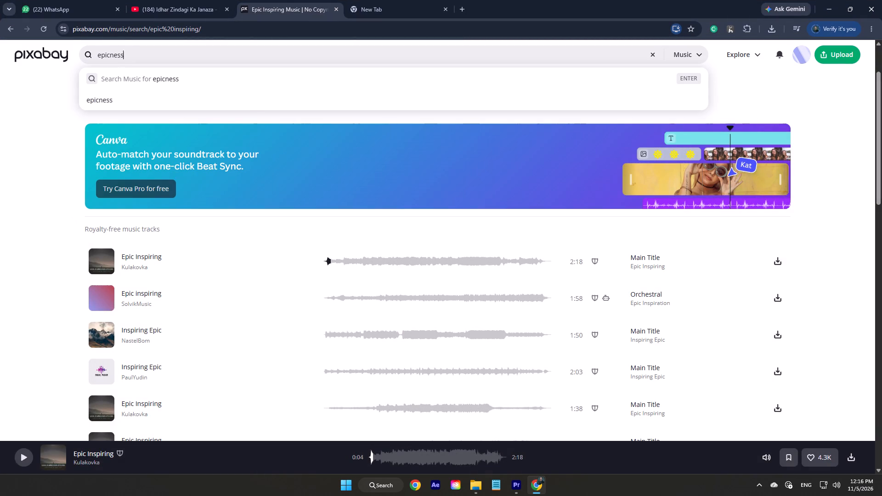
{"action": "key", "text": "Return"}
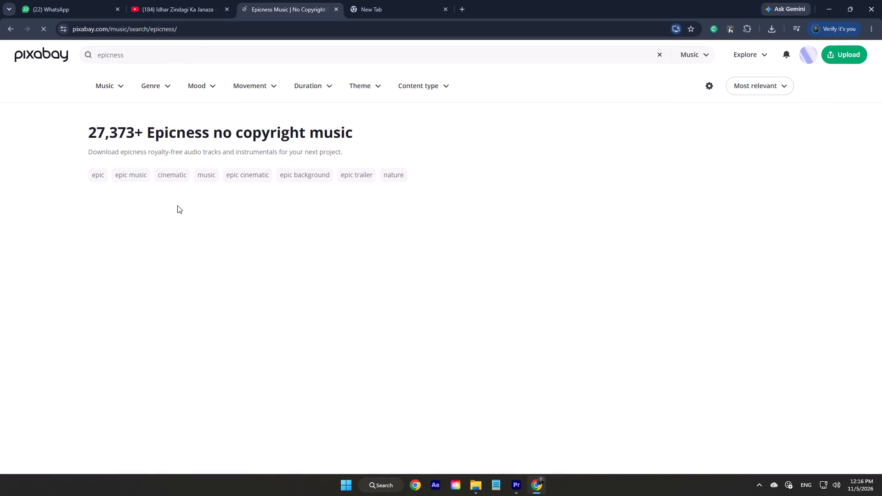
Reload the epicness results page on Pixabay and look through the listed music tracks.
{"action": "scroll", "coordinate": [179, 204], "scroll_direction": "down", "scroll_amount": 6}
{"action": "left_click", "coordinate": [47, 28]}
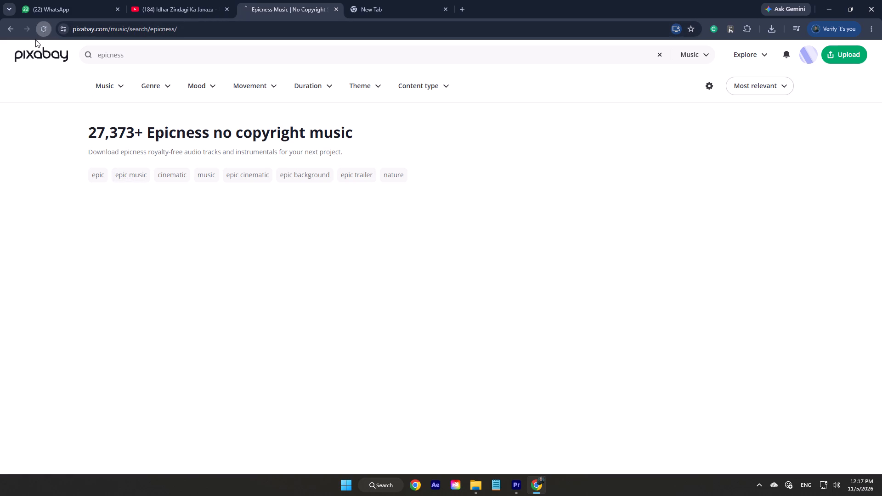
{"action": "scroll", "coordinate": [267, 164], "scroll_direction": "down", "scroll_amount": 2}
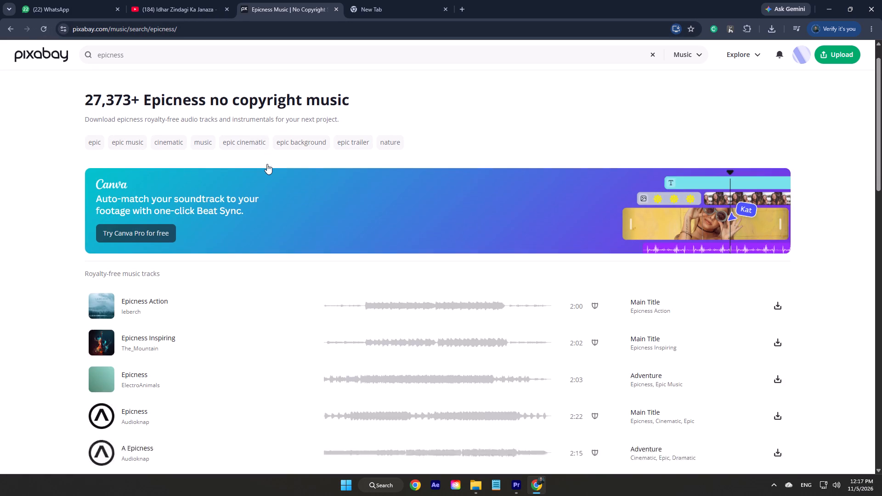
{"action": "scroll", "coordinate": [268, 162], "scroll_direction": "down", "scroll_amount": 2}
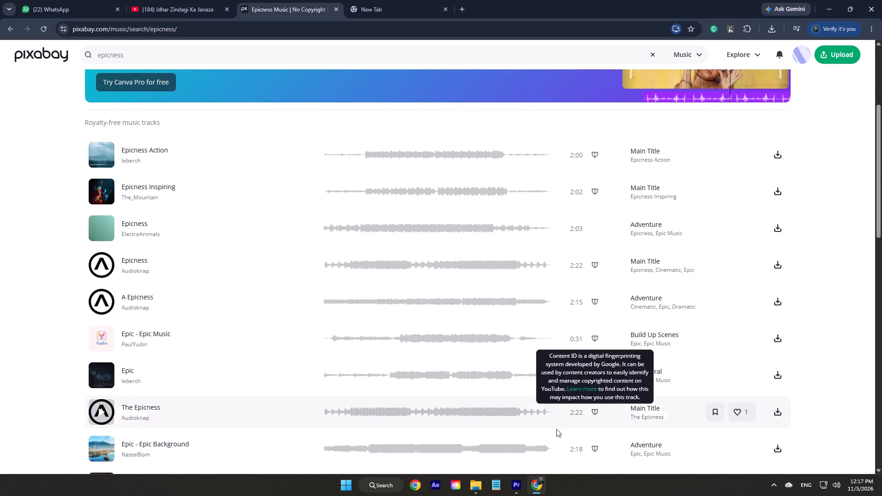
Return to Premiere, move the EDIT sequence playhead to 00;01;05;25, and start rendering the sequence's preview files.
{"action": "left_click", "coordinate": [516, 488]}
{"action": "left_click_drag", "start_coordinate": [319, 320], "coordinate": [314, 322]}
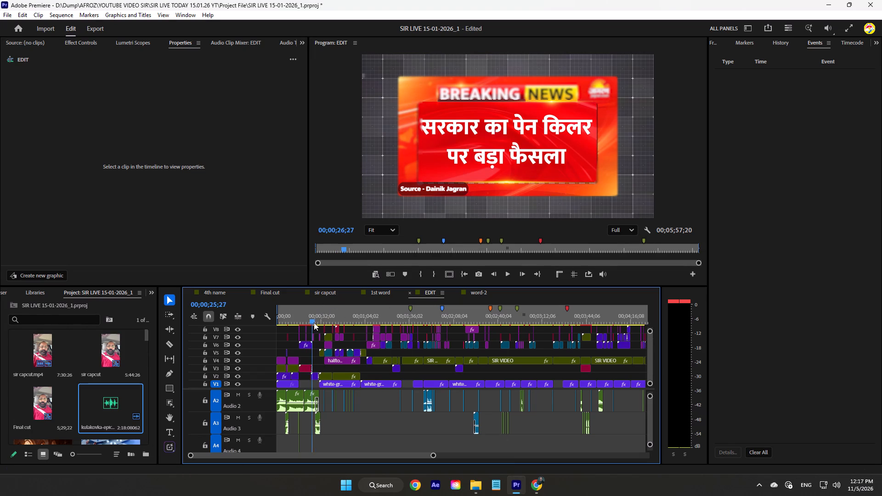
{"action": "left_click_drag", "start_coordinate": [314, 322], "coordinate": [369, 319]}
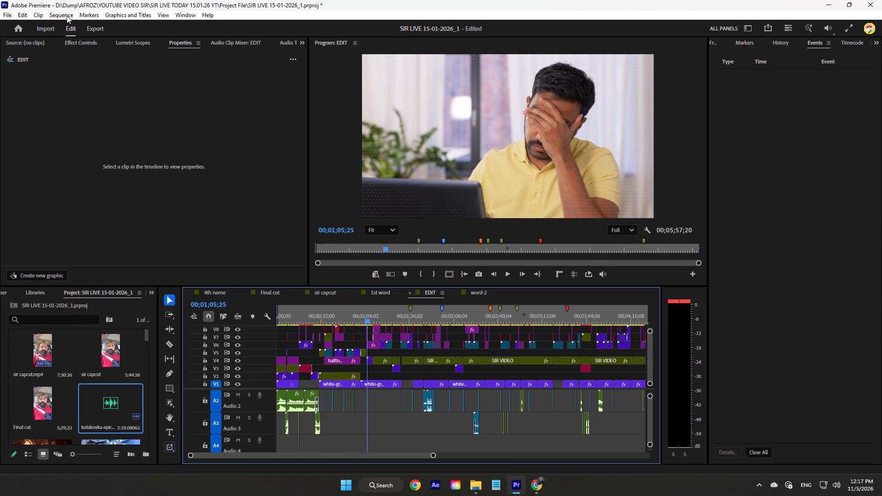
{"action": "left_click", "coordinate": [67, 16]}
{"action": "left_click", "coordinate": [71, 47]}
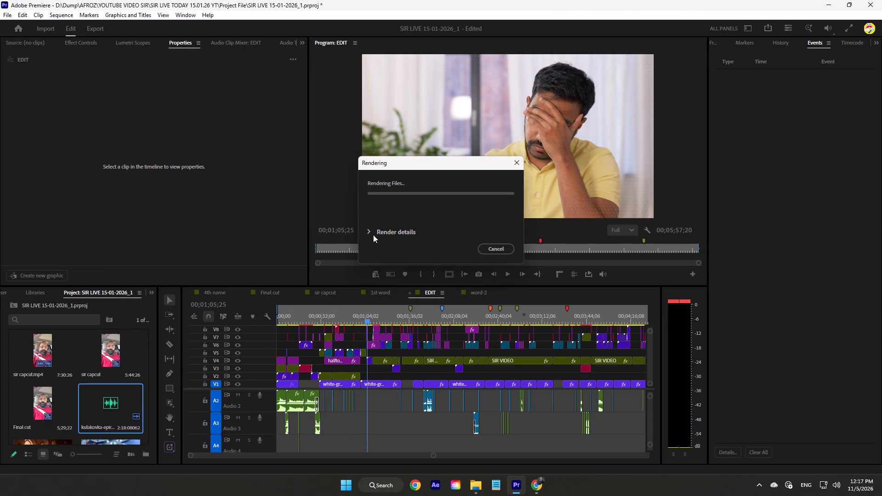
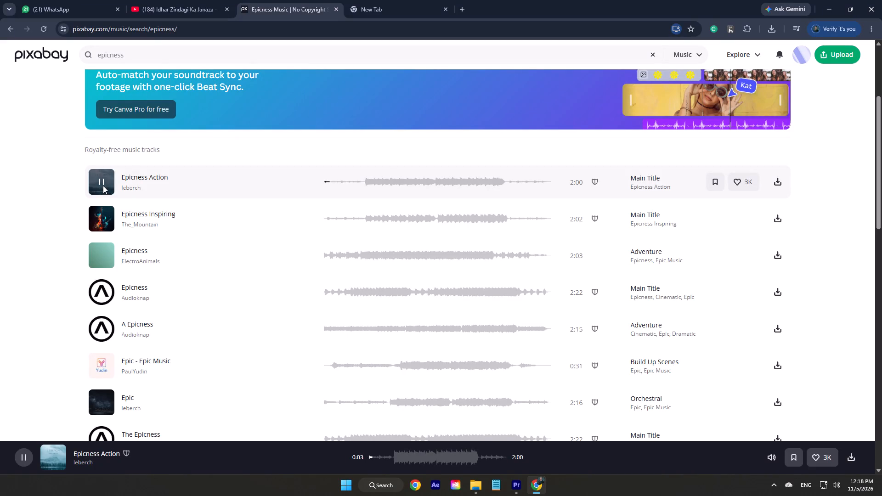
Preview the Epicness Action and Epicness Inspiring tracks in the Pixabay results, skipping through the Epicness Action waveform.
{"action": "left_click", "coordinate": [103, 186]}
{"action": "left_click", "coordinate": [103, 186]}
{"action": "left_click", "coordinate": [406, 177]}
{"action": "left_click", "coordinate": [385, 178]}
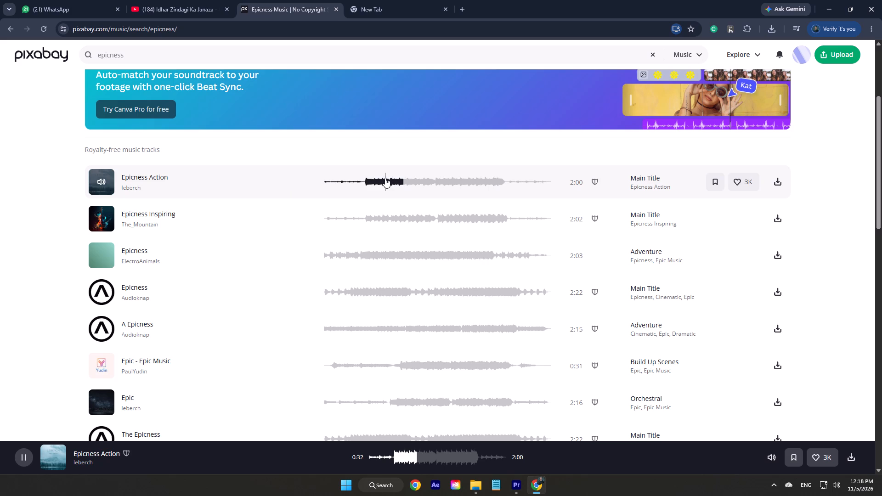
{"action": "left_click_drag", "start_coordinate": [385, 178], "coordinate": [346, 180]}
{"action": "left_click", "coordinate": [356, 181]}
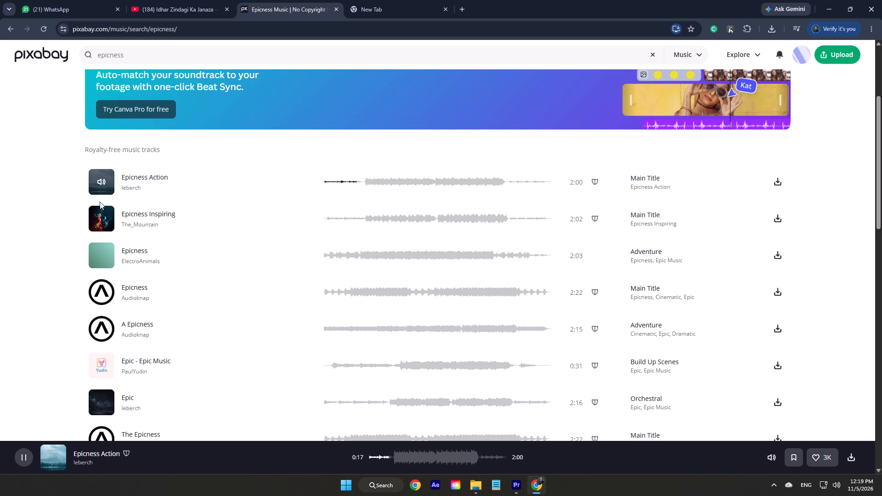
{"action": "double_click", "coordinate": [103, 188]}
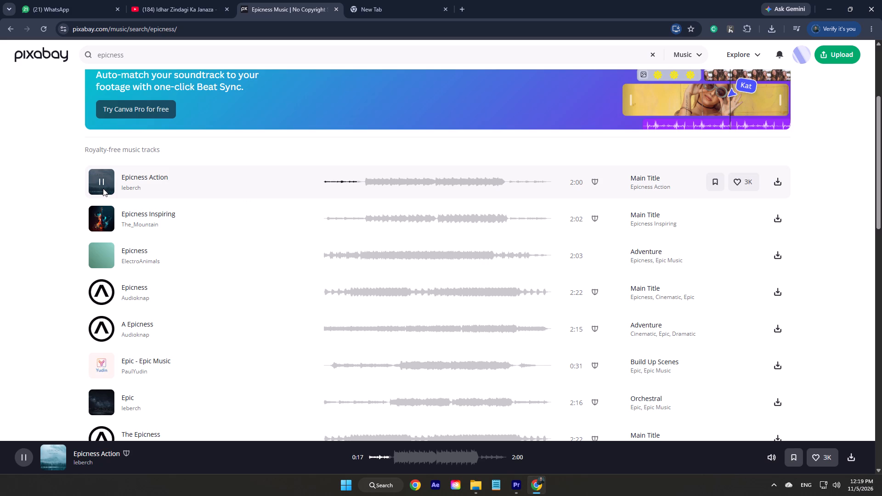
{"action": "left_click_drag", "start_coordinate": [347, 184], "coordinate": [305, 185]}
{"action": "left_click", "coordinate": [100, 183]}
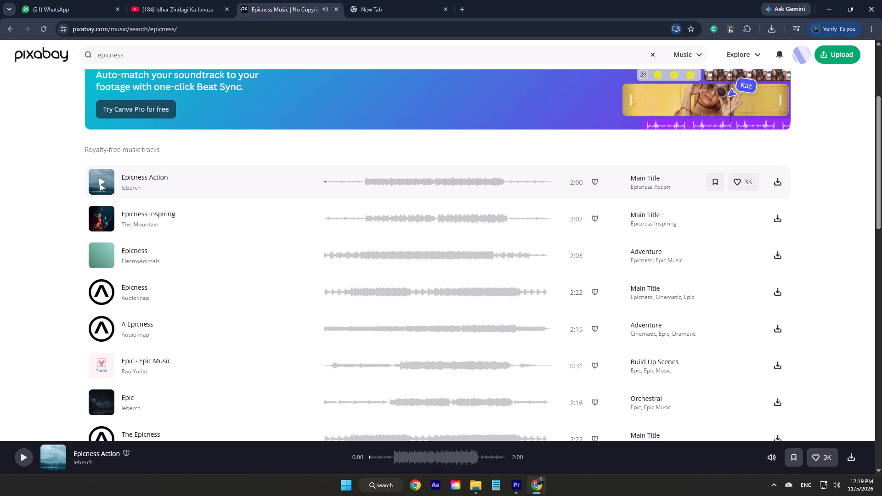
{"action": "left_click", "coordinate": [100, 183]}
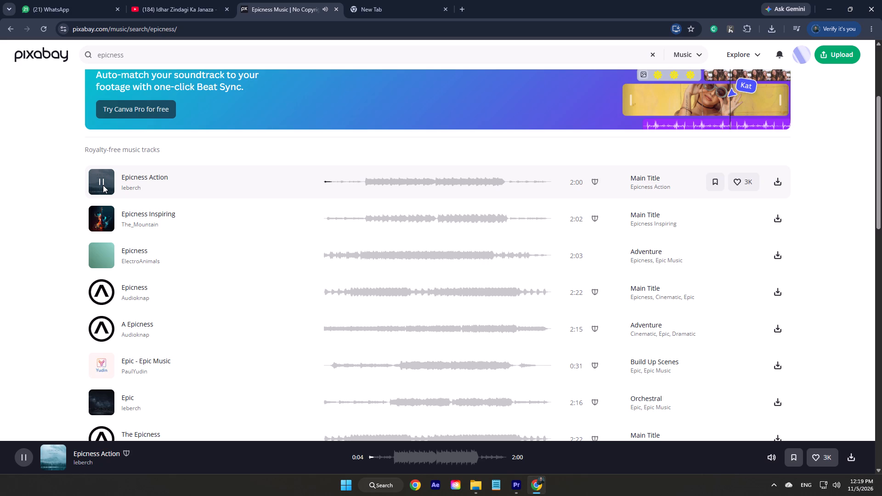
{"action": "left_click", "coordinate": [97, 219]}
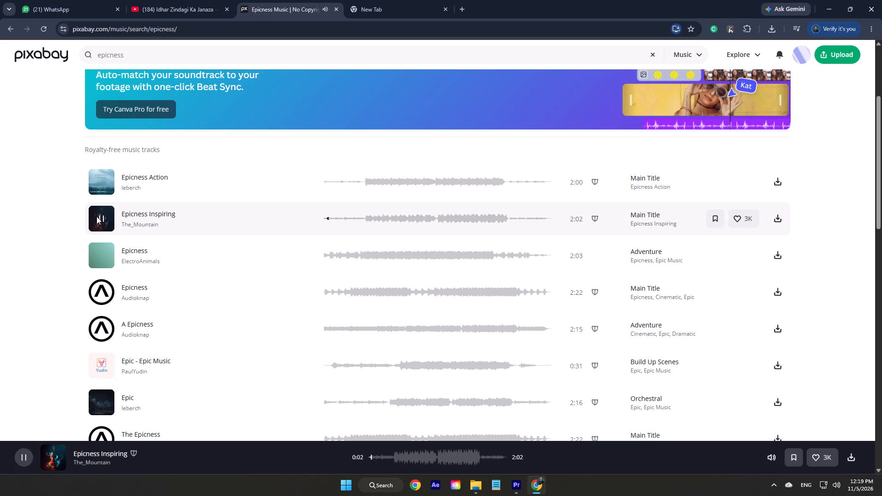
{"action": "left_click", "coordinate": [96, 216]}
Download the Epicness Inspiring track by The_Mountain and dismiss the thank-you message.
{"action": "left_click", "coordinate": [775, 218]}
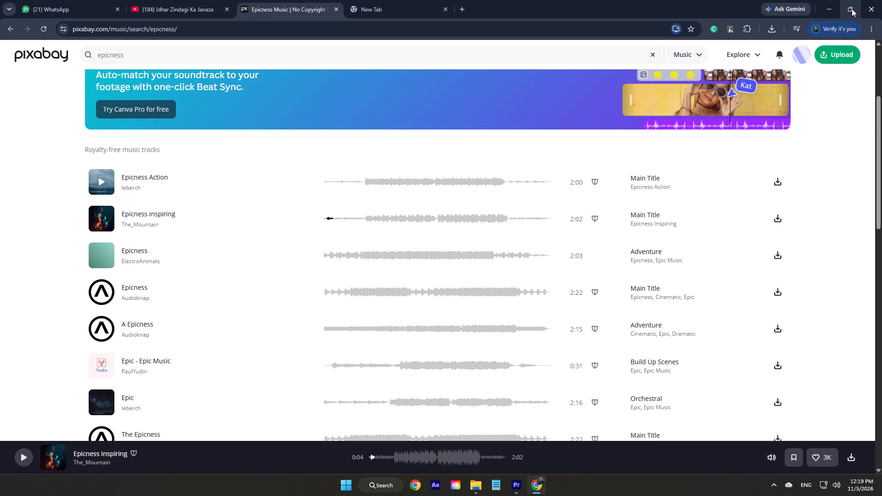
{"action": "left_click", "coordinate": [777, 216]}
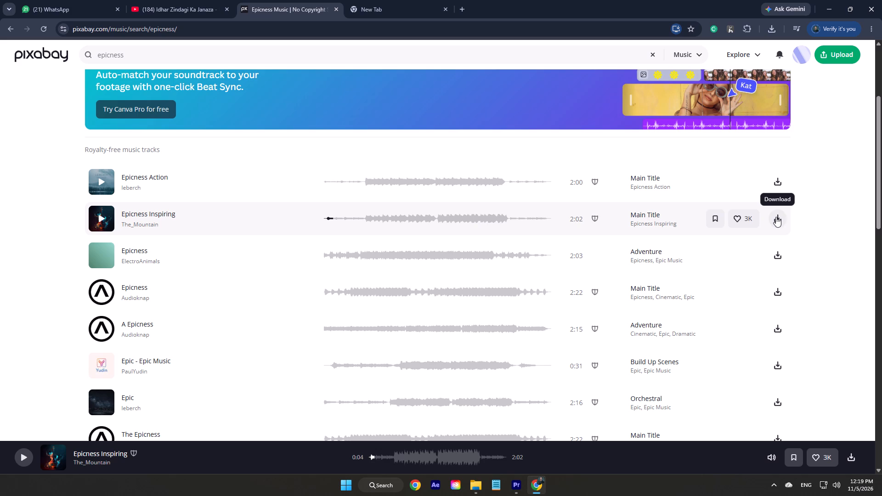
{"action": "left_click", "coordinate": [777, 223]}
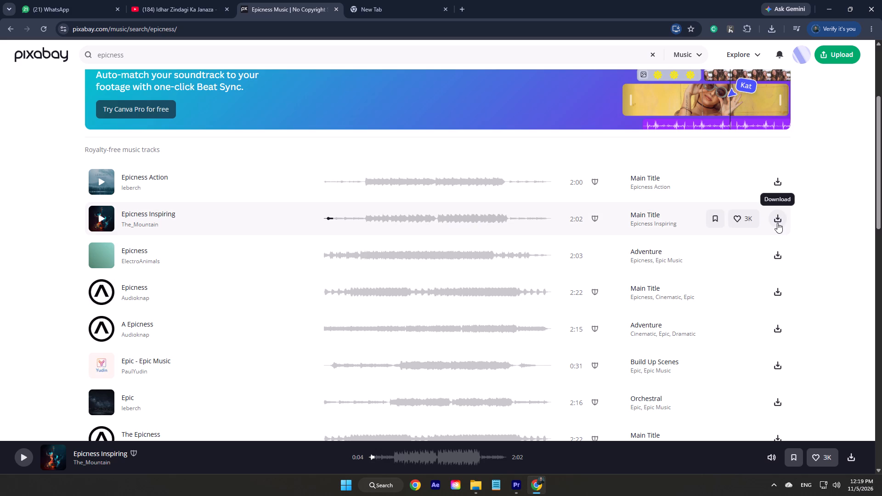
{"action": "triple_click", "coordinate": [777, 223]}
{"action": "left_click", "coordinate": [779, 221]}
{"action": "right_click", "coordinate": [780, 216]}
{"action": "left_click", "coordinate": [444, 240]}
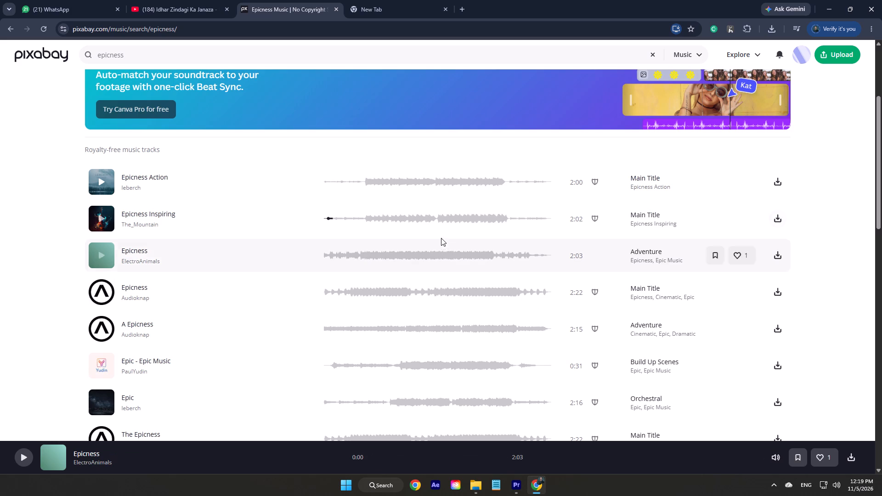
{"action": "left_click", "coordinate": [417, 221]}
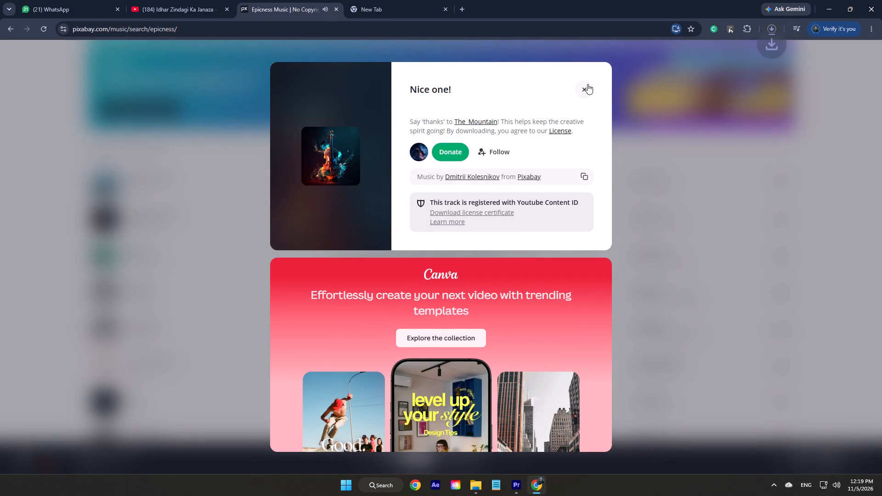
{"action": "left_click", "coordinate": [587, 85]}
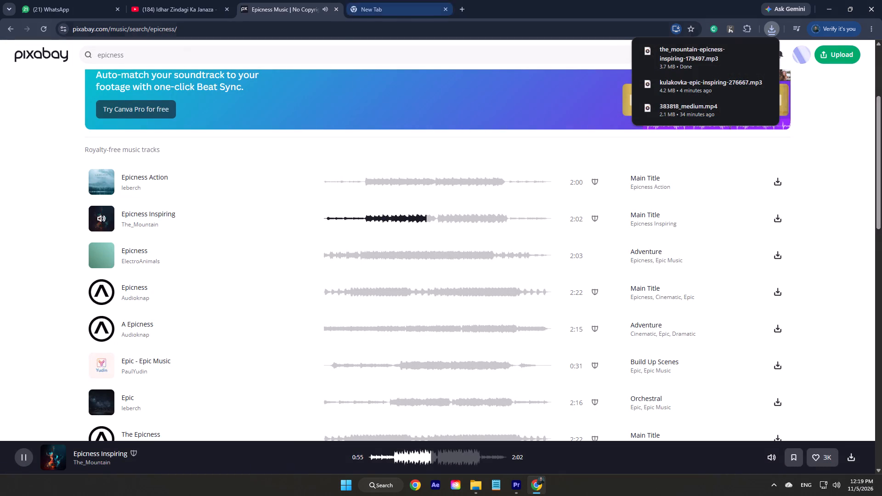
Shrink the Chrome window, close the Pixabay tab, resume the song in the YouTube tab, and minimize Chrome.
{"action": "left_click", "coordinate": [847, 11]}
{"action": "left_click", "coordinate": [170, 248]}
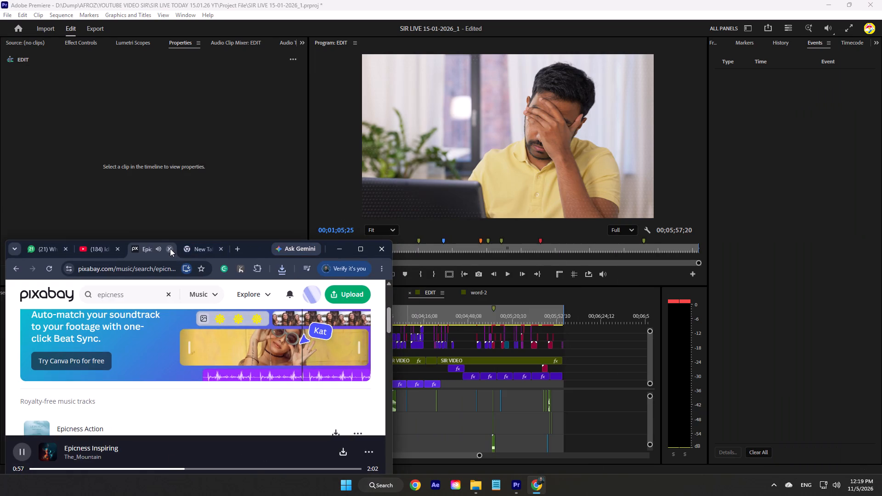
{"action": "left_click", "coordinate": [107, 250]}
{"action": "left_click", "coordinate": [141, 332]}
{"action": "left_click", "coordinate": [187, 253]}
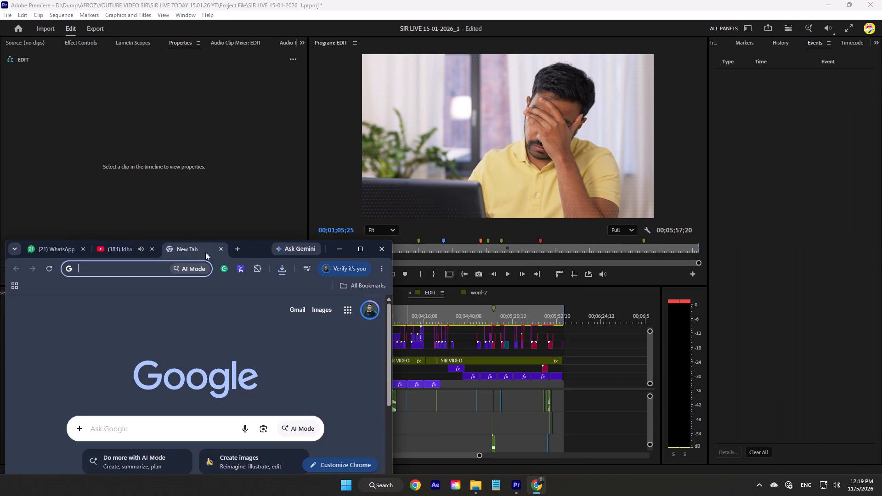
{"action": "left_click", "coordinate": [342, 247]}
In File Explorer, move the_mountain-epicness-inspiring-179497.mp3 from Downloads into the SIR LIVE TODAY 15.01.26 YT project's MUSIC folder.
{"action": "left_click", "coordinate": [469, 483]}
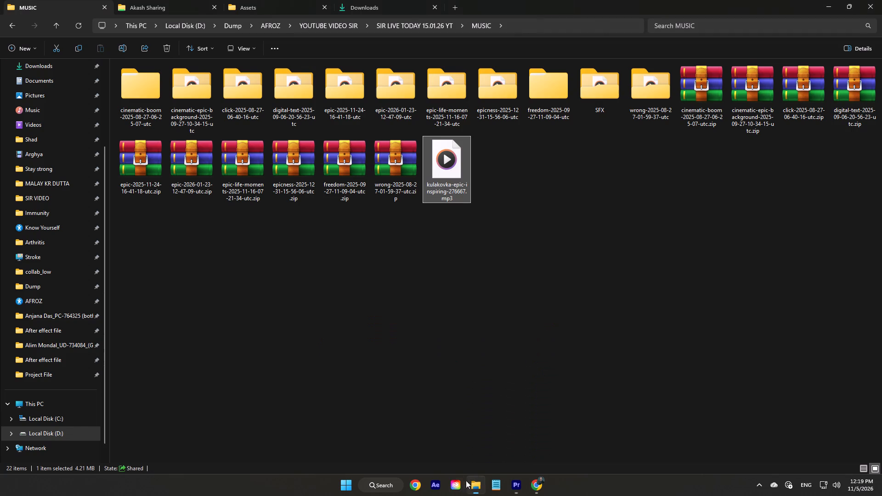
{"action": "left_click", "coordinate": [391, 6]}
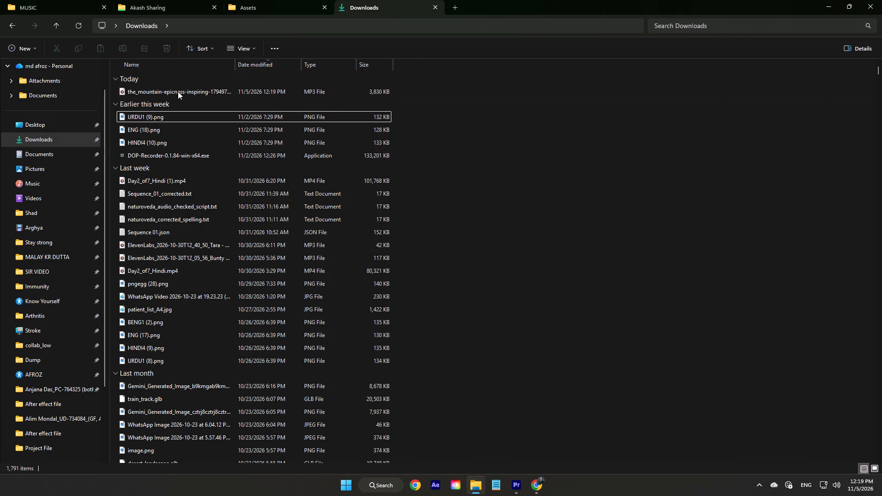
{"action": "left_click", "coordinate": [178, 91]}
{"action": "right_click", "coordinate": [178, 91]}
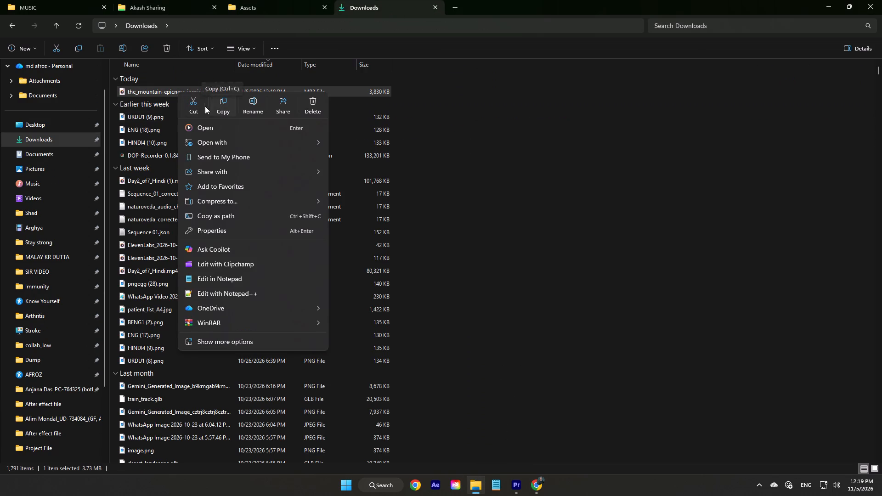
{"action": "left_click", "coordinate": [198, 103]}
{"action": "left_click", "coordinate": [253, 4]}
{"action": "left_click", "coordinate": [83, 1]}
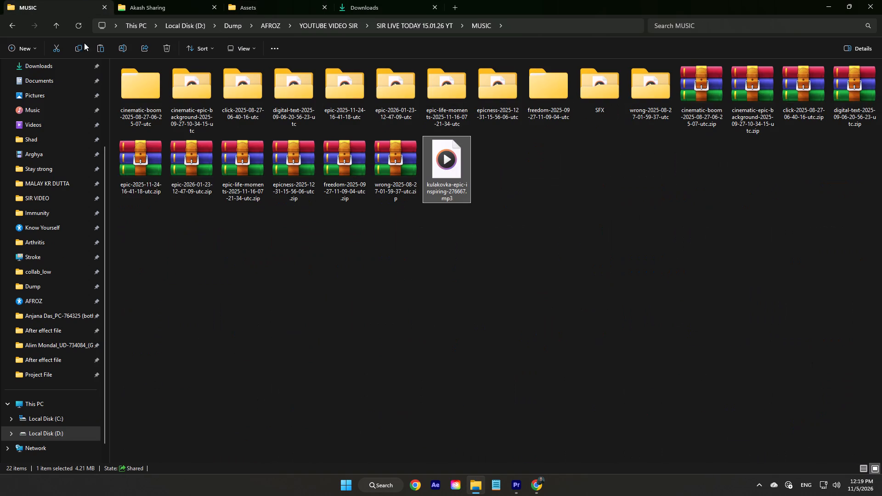
{"action": "right_click", "coordinate": [481, 291]}
{"action": "left_click", "coordinate": [494, 307]}
Import the_mountain-epicness-inspiring-179497.mp3 from the MUSIC folder into the Premiere project.
{"action": "left_click_drag", "start_coordinate": [496, 172], "coordinate": [520, 461]}
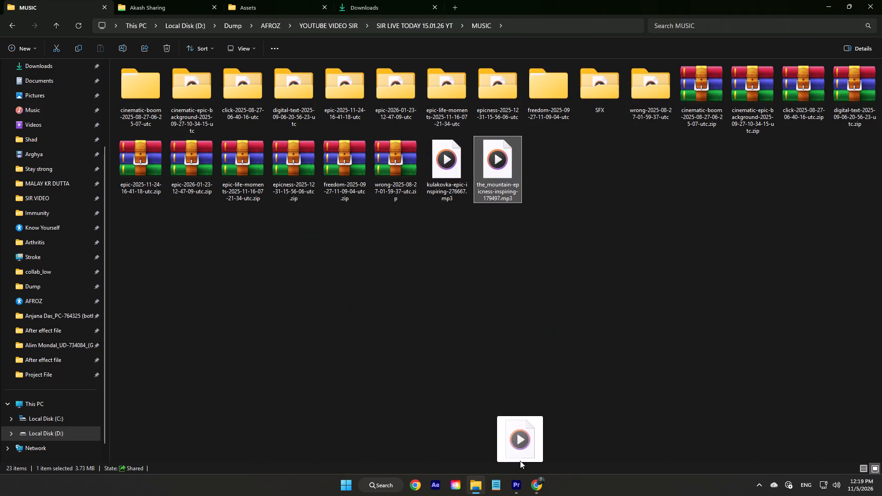
{"action": "left_click_drag", "start_coordinate": [520, 461], "coordinate": [75, 414]}
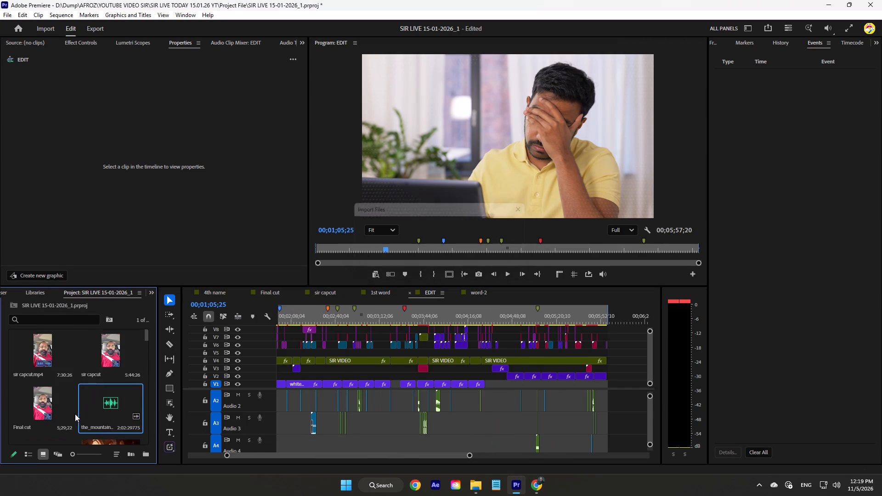
Replace the offline music clip at the end of Audio 8 with the imported the_mountain-epicness-inspiring-179497.mp3.
{"action": "scroll", "coordinate": [476, 436], "scroll_direction": "down", "scroll_amount": 4}
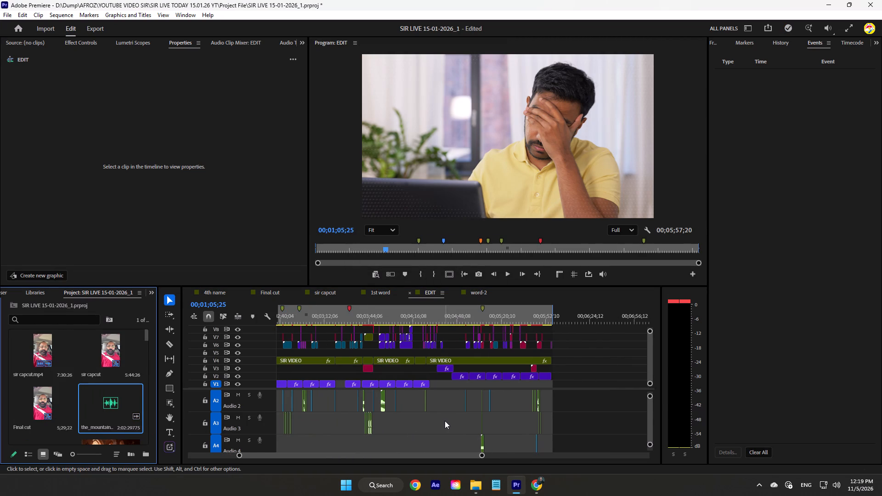
{"action": "scroll", "coordinate": [445, 421], "scroll_direction": "down", "scroll_amount": 18, "text": "ctrl"}
{"action": "left_click", "coordinate": [415, 412]}
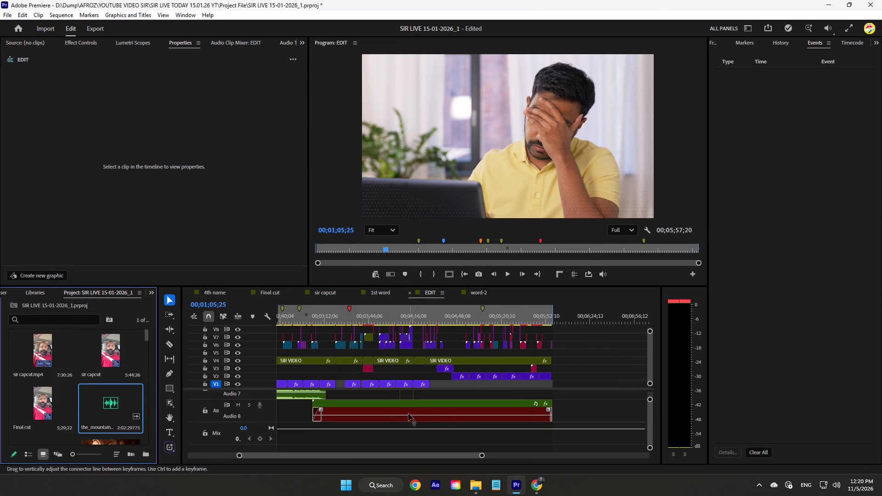
{"action": "left_click", "coordinate": [408, 413]}
{"action": "left_click_drag", "start_coordinate": [109, 404], "coordinate": [403, 406], "text": "alt"}
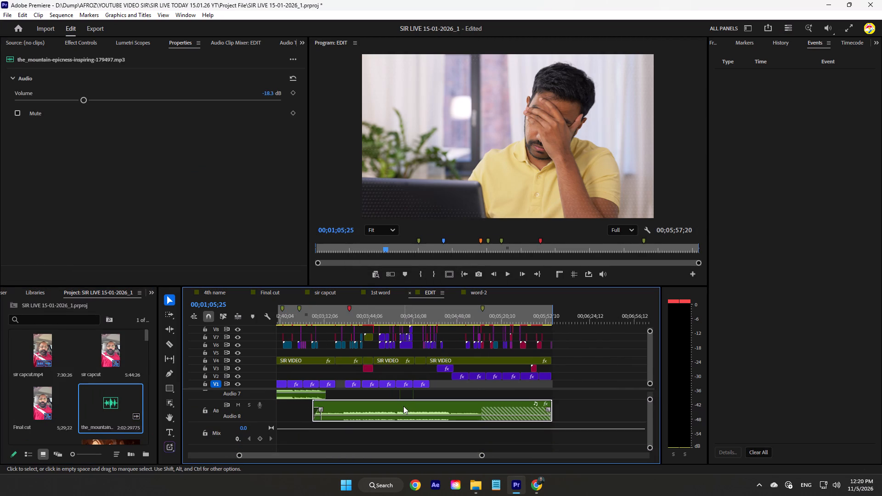
{"action": "left_click", "coordinate": [403, 406]}
Play the EDIT sequence from about 00;05;00 and again from 00;05;07;09 to check the replaced music.
{"action": "left_click", "coordinate": [484, 320]}
{"action": "key", "text": "space"}
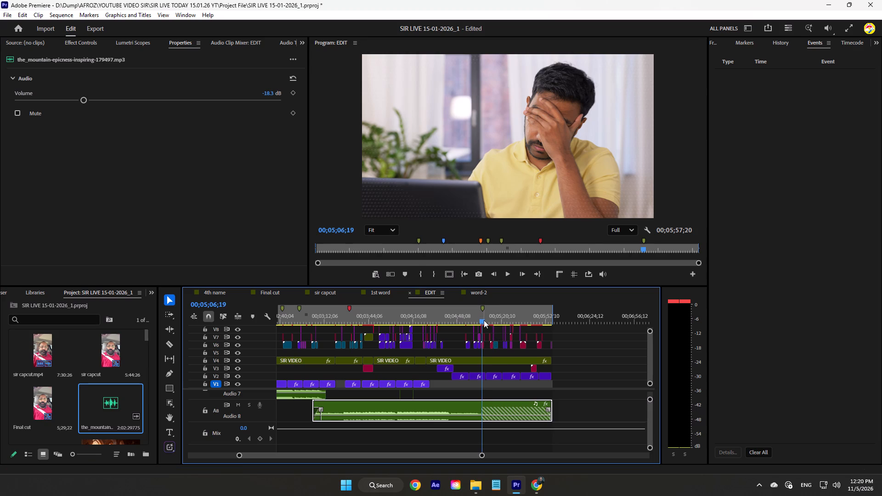
{"action": "left_click_drag", "start_coordinate": [484, 320], "coordinate": [474, 321]}
{"action": "key", "text": "space"}
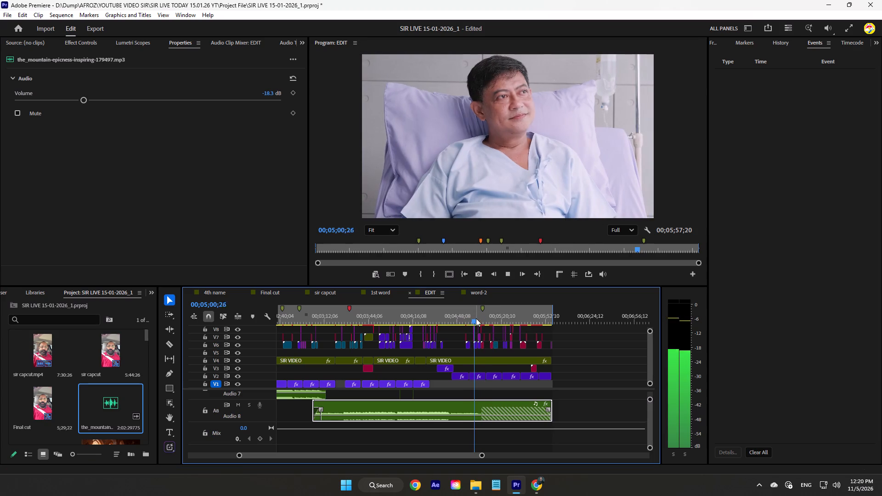
{"action": "left_click", "coordinate": [484, 320]}
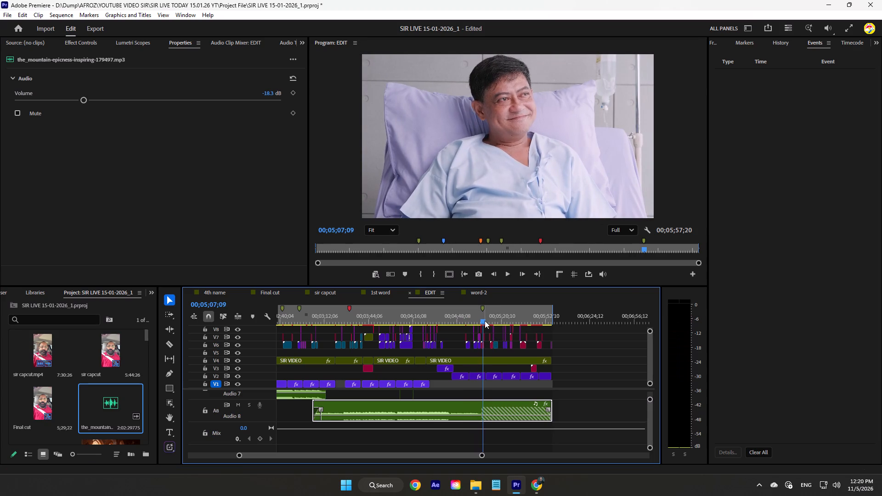
{"action": "key", "text": "space"}
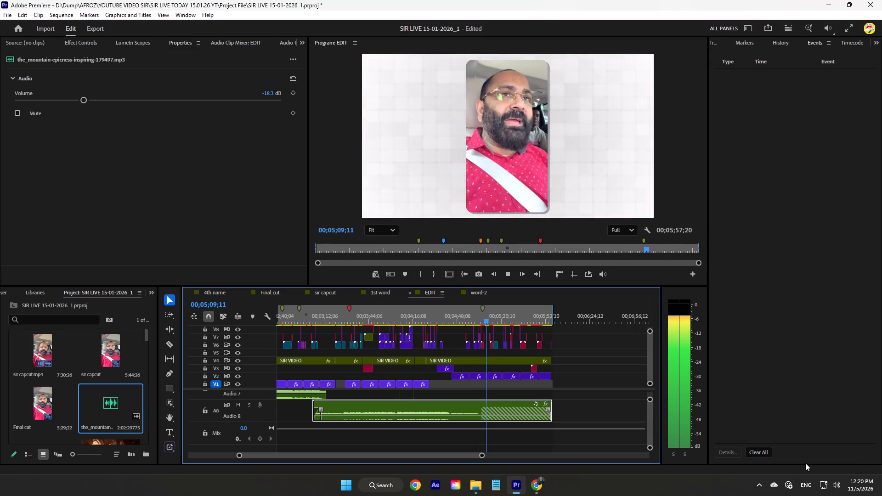
Pause the Chrome song playing in the background using the system media controls.
{"action": "left_click", "coordinate": [840, 486]}
{"action": "left_click", "coordinate": [792, 295]}
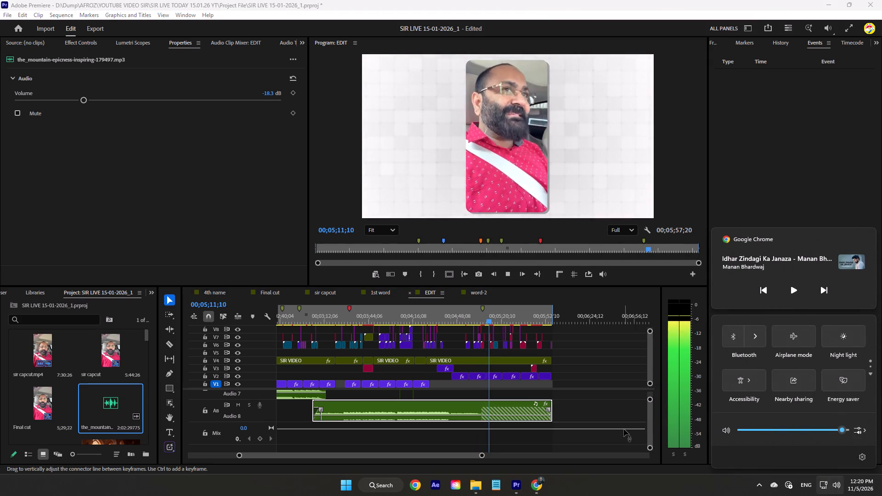
{"action": "left_click", "coordinate": [587, 392]}
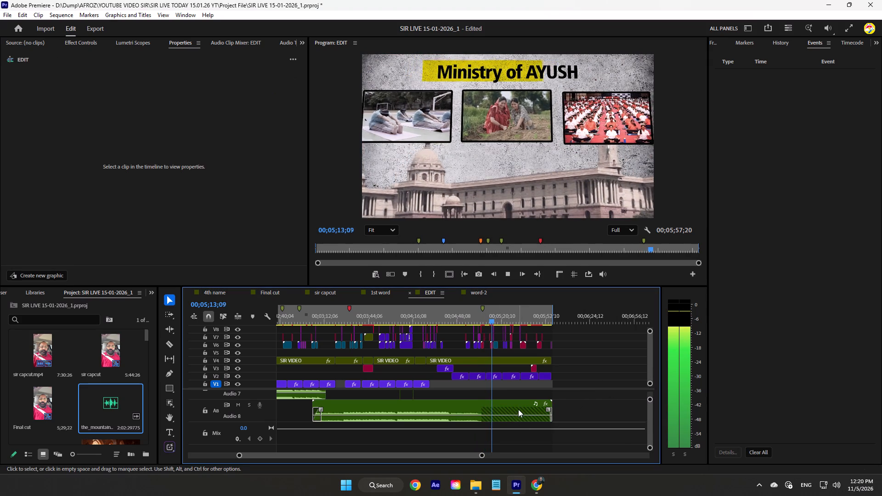
Stop playback and trim the replaced Audio 8 clip's end to where its music runs out, near the marker at about 00;05;06.
{"action": "left_click", "coordinate": [518, 409]}
{"action": "key", "text": "space"}
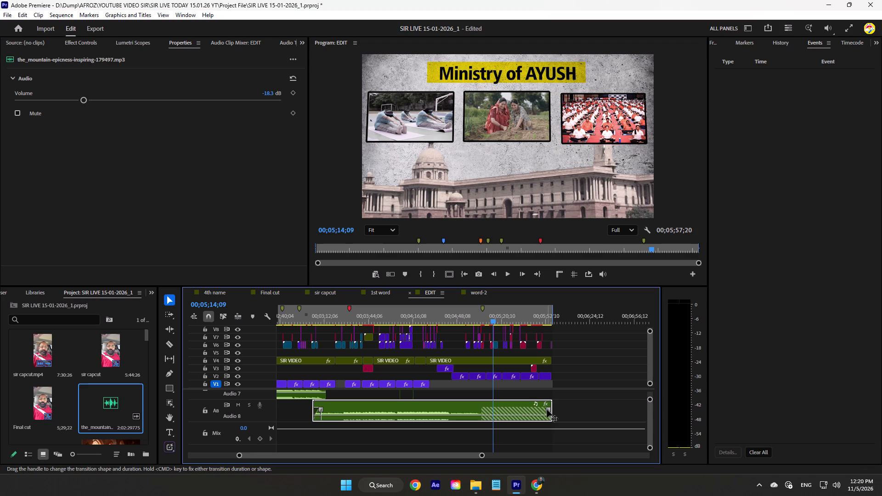
{"action": "left_click_drag", "start_coordinate": [553, 409], "coordinate": [488, 404]}
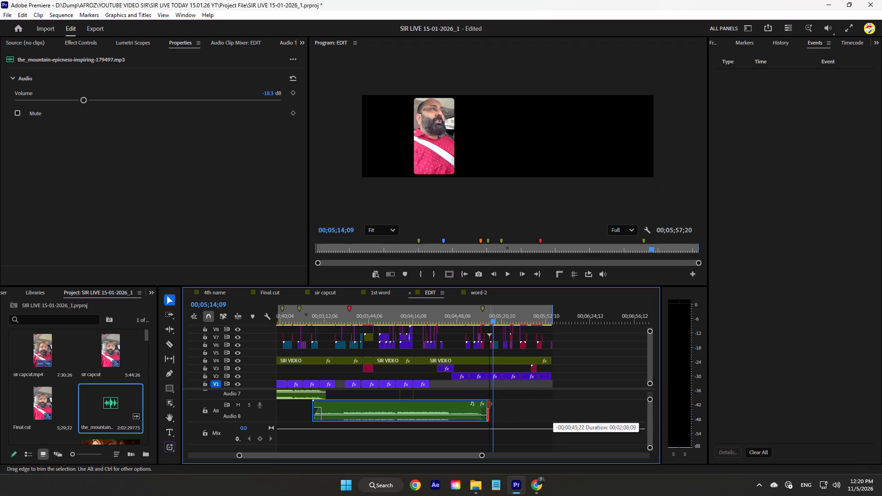
{"action": "left_click_drag", "start_coordinate": [488, 404], "coordinate": [481, 405]}
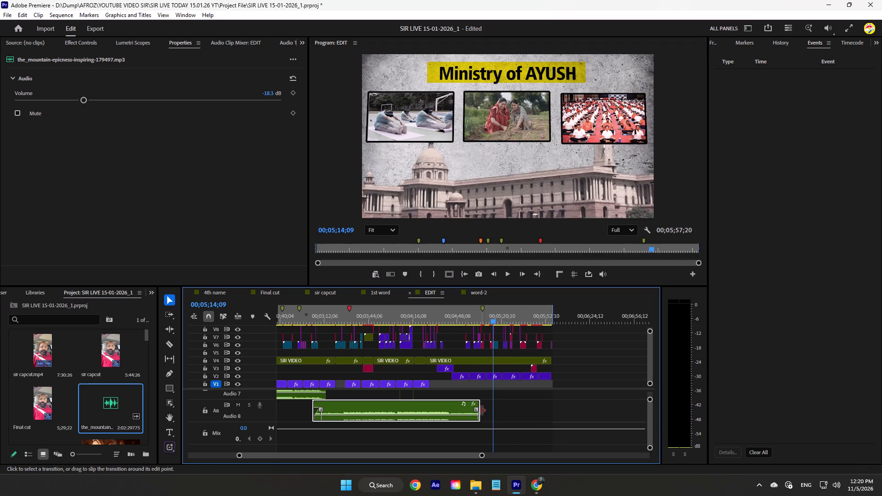
{"action": "left_click_drag", "start_coordinate": [481, 411], "coordinate": [560, 415]}
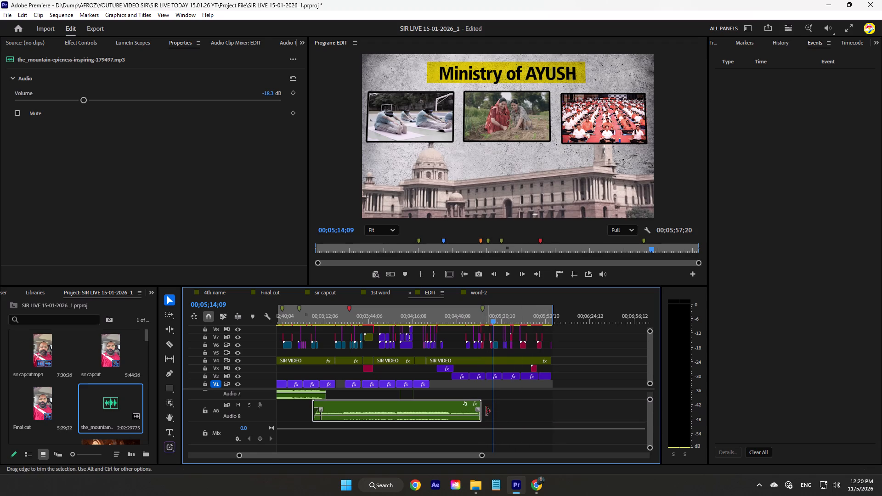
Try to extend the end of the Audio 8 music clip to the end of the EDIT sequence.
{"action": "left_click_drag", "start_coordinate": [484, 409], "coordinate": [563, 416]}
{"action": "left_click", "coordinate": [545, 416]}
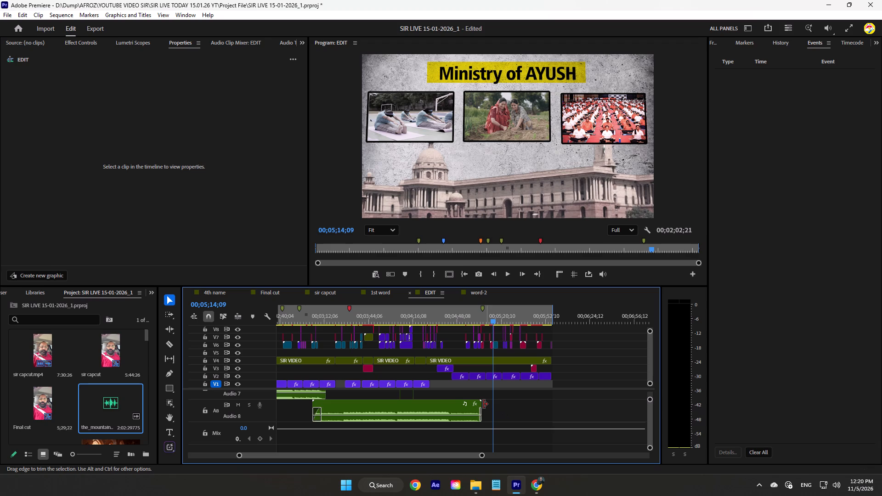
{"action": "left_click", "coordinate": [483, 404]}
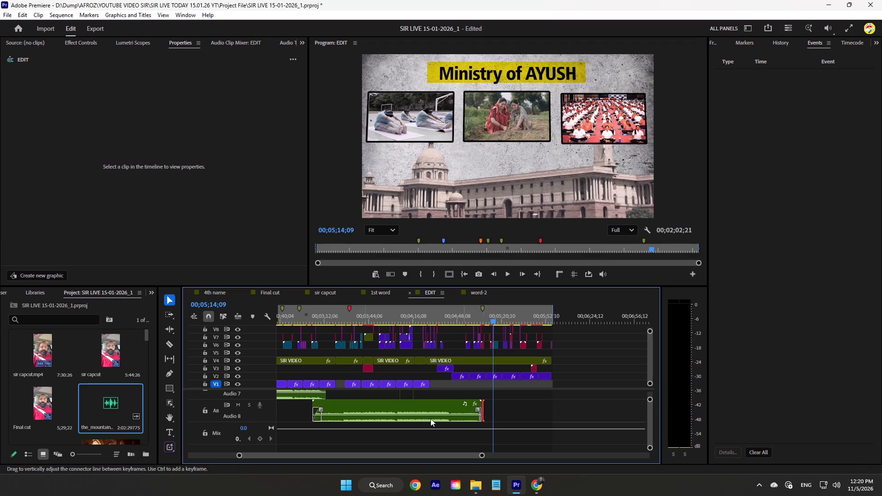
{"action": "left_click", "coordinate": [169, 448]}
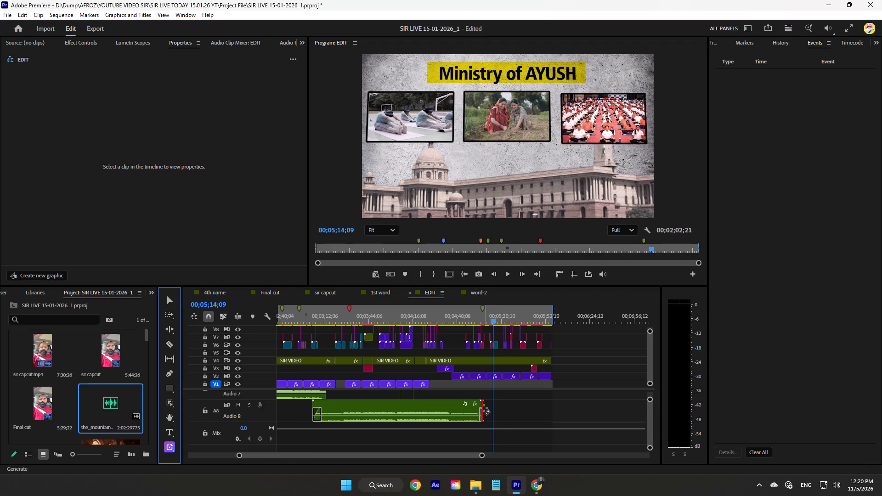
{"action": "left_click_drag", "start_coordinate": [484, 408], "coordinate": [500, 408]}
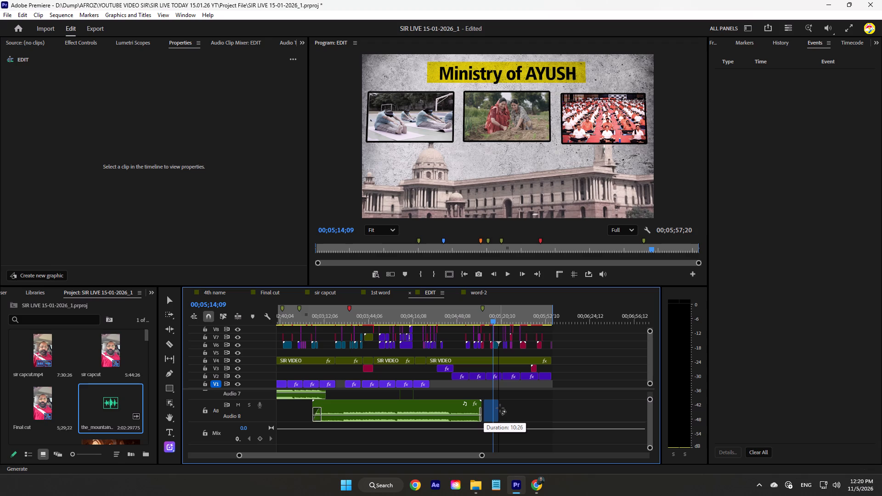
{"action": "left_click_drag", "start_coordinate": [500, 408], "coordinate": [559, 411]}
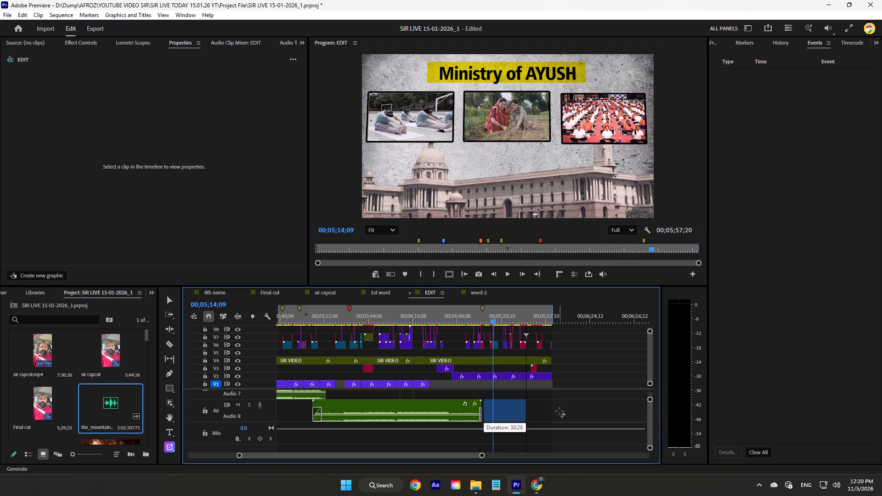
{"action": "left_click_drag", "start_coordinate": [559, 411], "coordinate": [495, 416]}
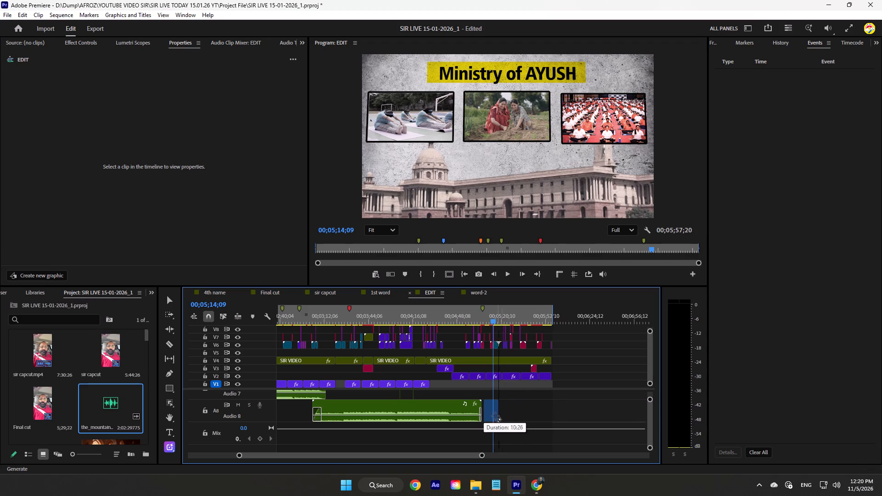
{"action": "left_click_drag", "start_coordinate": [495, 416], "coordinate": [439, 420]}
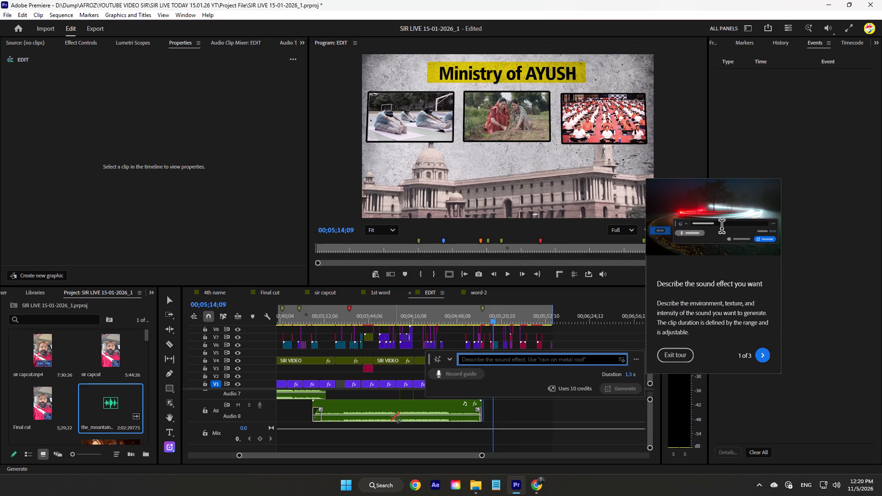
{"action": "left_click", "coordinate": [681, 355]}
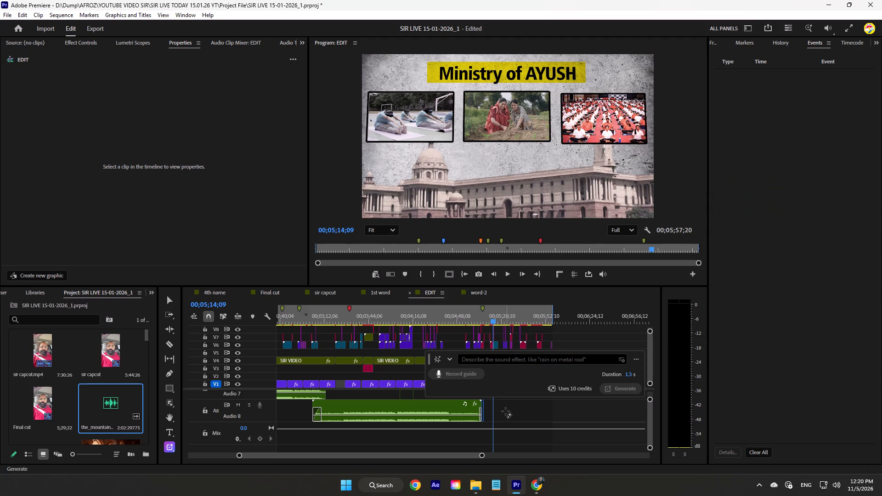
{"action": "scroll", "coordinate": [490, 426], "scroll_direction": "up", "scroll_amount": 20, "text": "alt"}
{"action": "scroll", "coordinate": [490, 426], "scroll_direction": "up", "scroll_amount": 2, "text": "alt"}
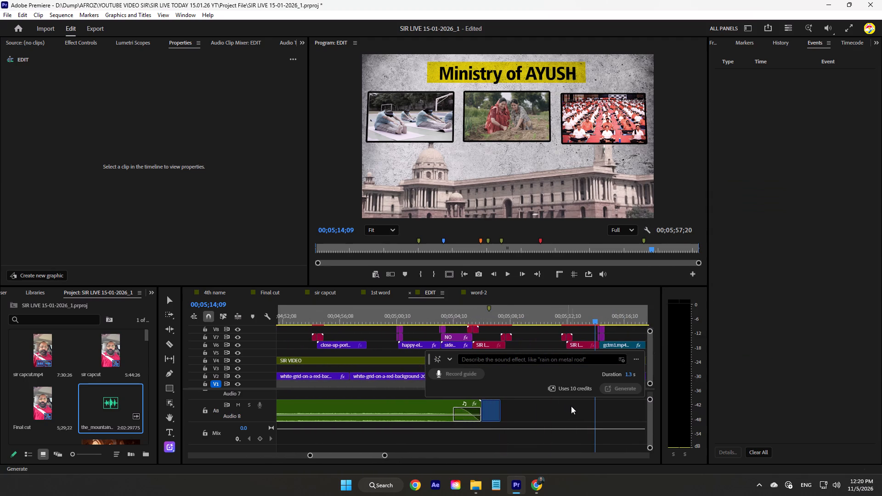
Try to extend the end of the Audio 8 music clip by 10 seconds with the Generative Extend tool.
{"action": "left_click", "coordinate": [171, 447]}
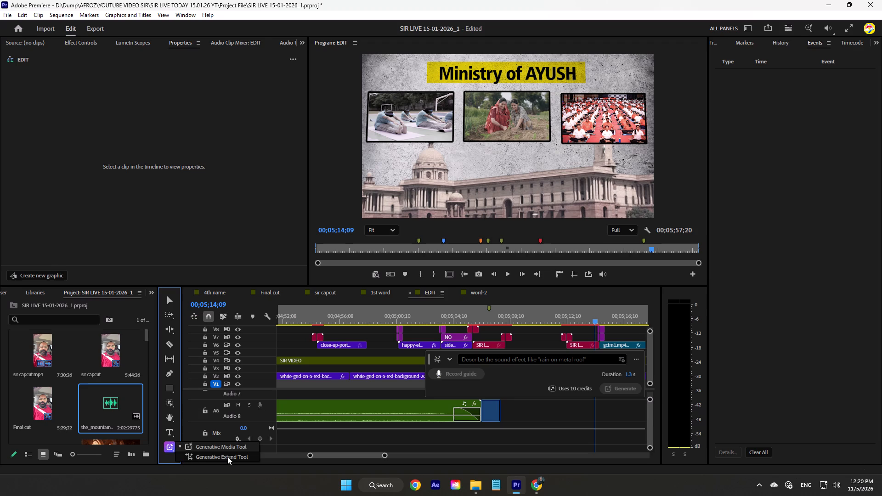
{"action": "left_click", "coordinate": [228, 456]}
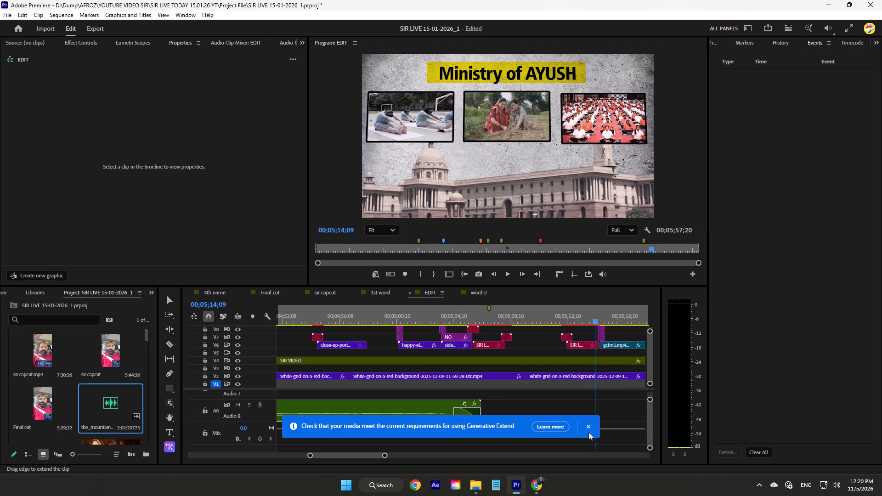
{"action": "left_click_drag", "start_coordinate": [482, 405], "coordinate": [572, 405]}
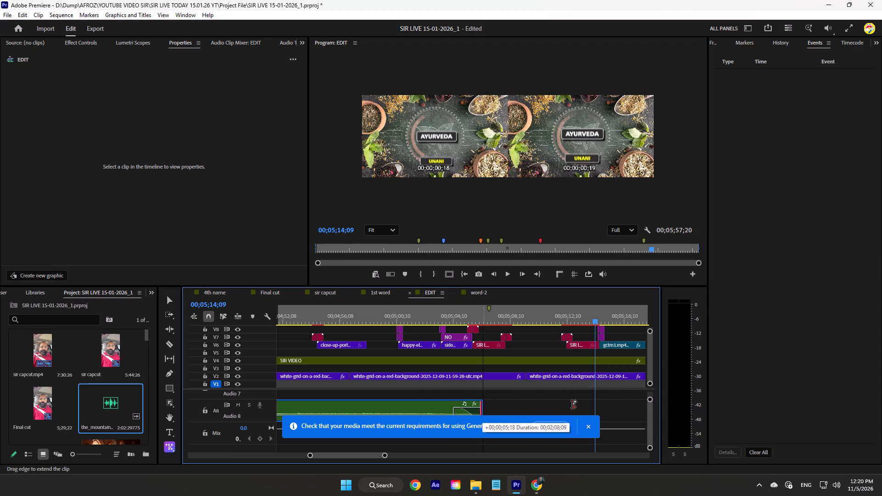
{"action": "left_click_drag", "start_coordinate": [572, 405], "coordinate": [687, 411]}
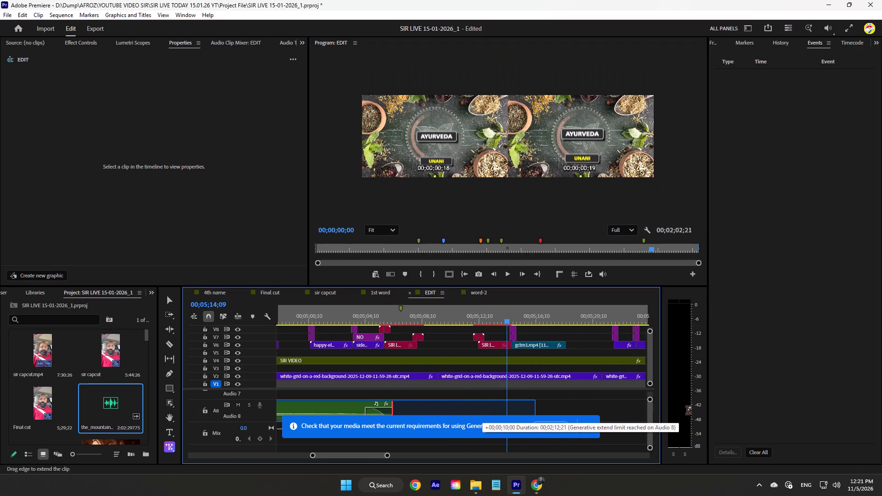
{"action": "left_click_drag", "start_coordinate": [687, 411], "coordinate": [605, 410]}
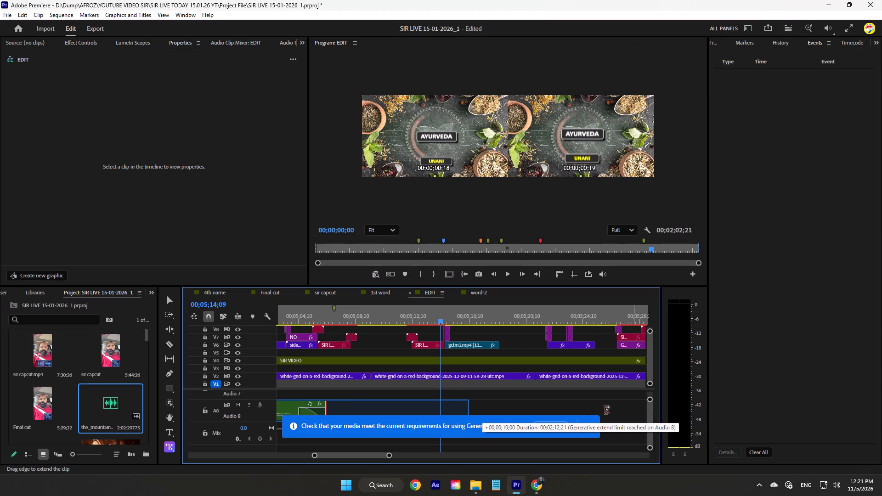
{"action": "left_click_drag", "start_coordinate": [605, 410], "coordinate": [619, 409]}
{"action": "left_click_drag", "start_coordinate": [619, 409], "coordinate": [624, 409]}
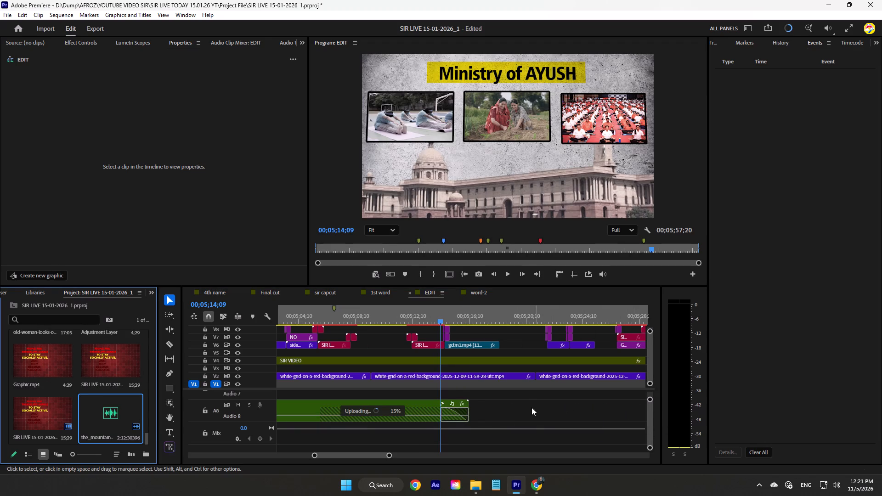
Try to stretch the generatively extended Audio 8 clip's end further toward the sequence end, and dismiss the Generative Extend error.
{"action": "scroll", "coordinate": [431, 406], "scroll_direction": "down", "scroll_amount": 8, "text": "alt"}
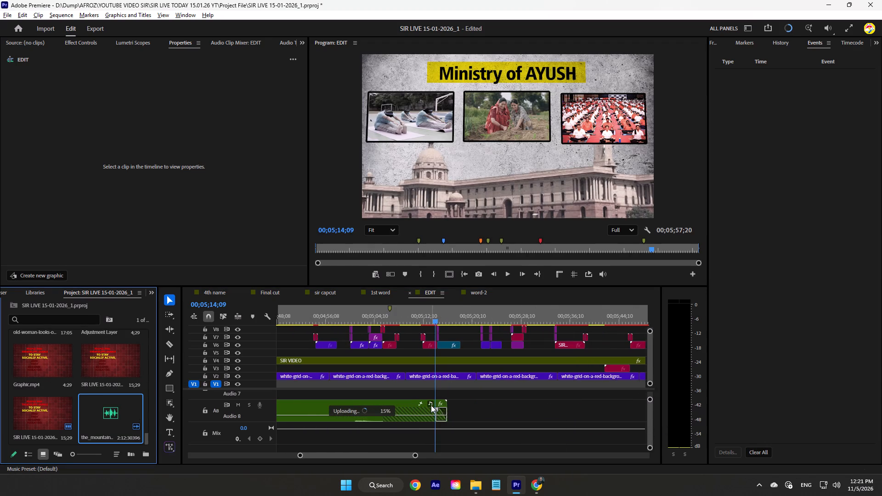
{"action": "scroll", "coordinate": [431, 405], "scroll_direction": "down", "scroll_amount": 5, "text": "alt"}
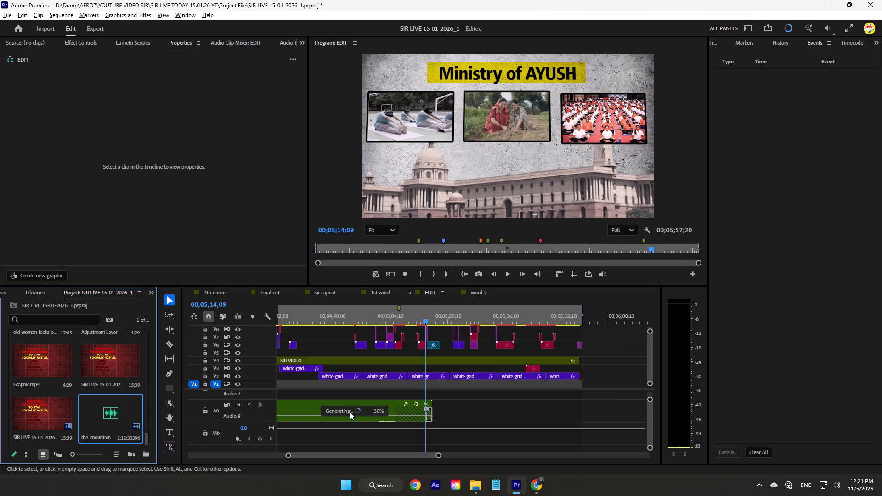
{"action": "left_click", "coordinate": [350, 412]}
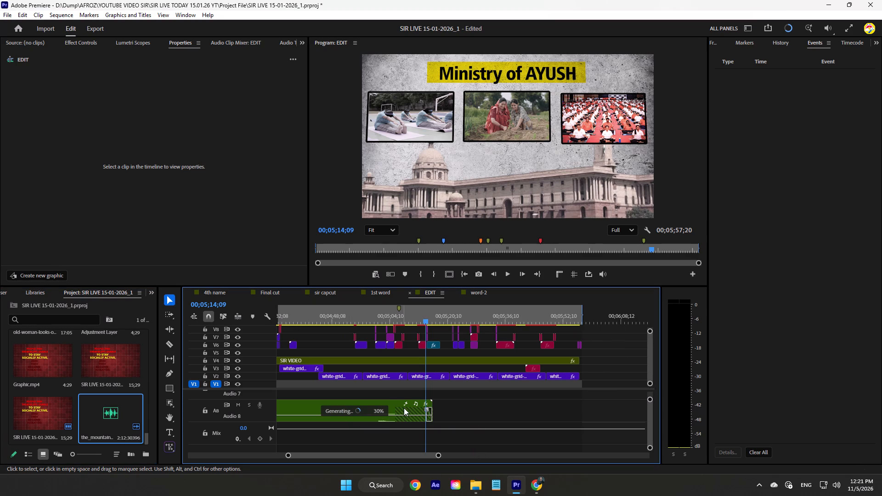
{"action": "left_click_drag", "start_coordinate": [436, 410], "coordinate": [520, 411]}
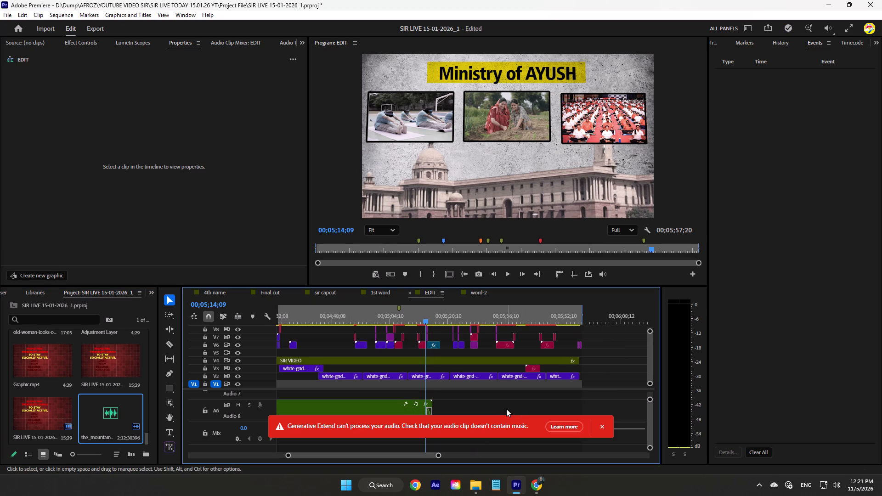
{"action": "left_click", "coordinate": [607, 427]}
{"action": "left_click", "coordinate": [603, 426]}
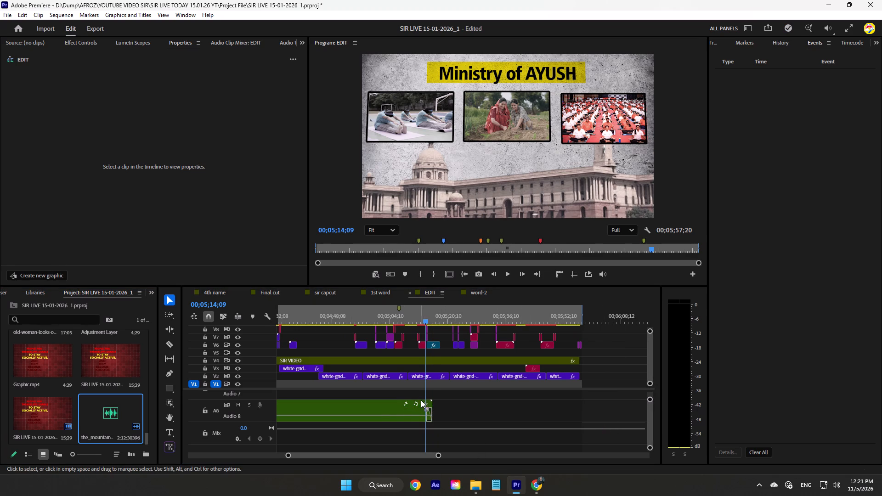
Play the EDIT sequence from about 00;04;31 to check the extended Audio 8 music.
{"action": "scroll", "coordinate": [422, 401], "scroll_direction": "down", "scroll_amount": 14, "text": "alt"}
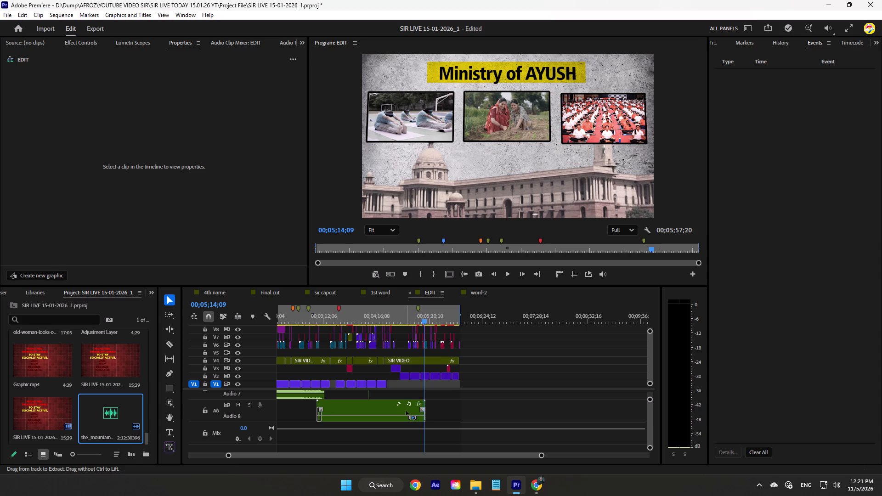
{"action": "scroll", "coordinate": [406, 411], "scroll_direction": "down", "scroll_amount": 4, "text": "ctrl"}
{"action": "left_click_drag", "start_coordinate": [401, 316], "coordinate": [390, 321]}
{"action": "key", "text": "space"}
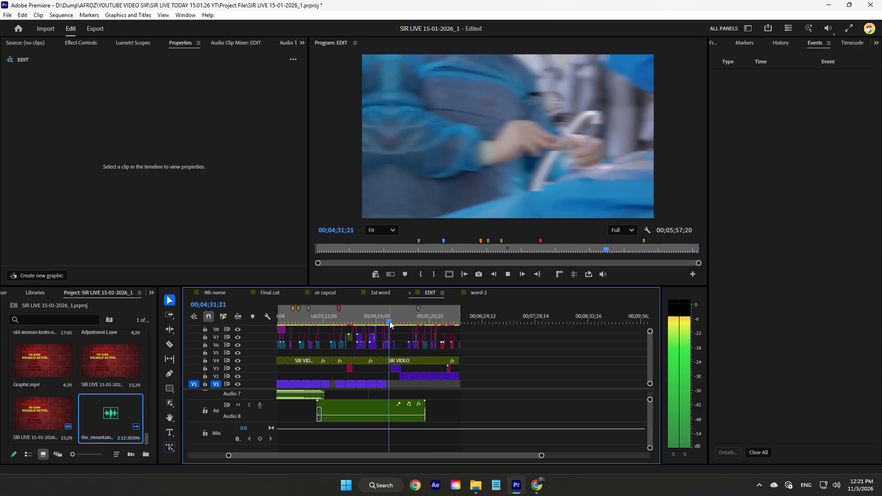
{"action": "key", "text": "space"}
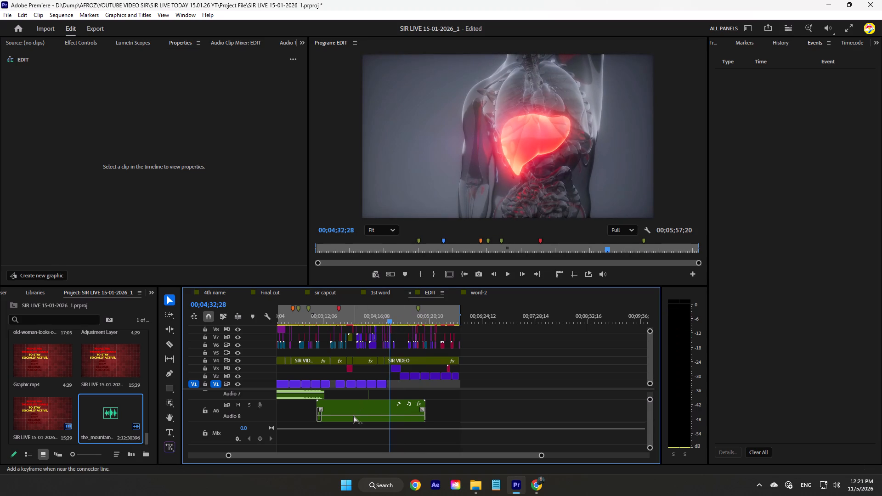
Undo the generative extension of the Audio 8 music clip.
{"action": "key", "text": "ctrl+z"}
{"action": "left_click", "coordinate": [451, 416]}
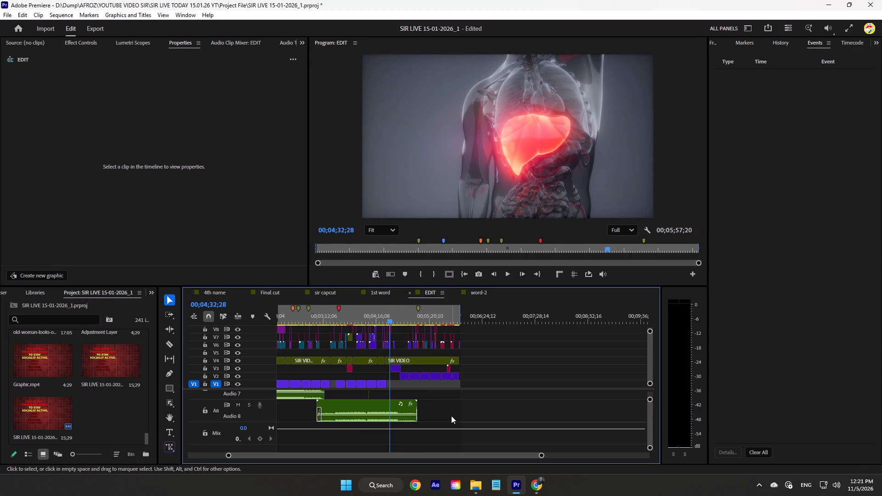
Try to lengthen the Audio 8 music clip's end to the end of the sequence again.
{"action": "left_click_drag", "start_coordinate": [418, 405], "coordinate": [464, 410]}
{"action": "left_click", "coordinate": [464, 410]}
Play the EDIT sequence briefly from about 00;04;33 to check the Audio 8 music.
{"action": "key", "text": "space"}
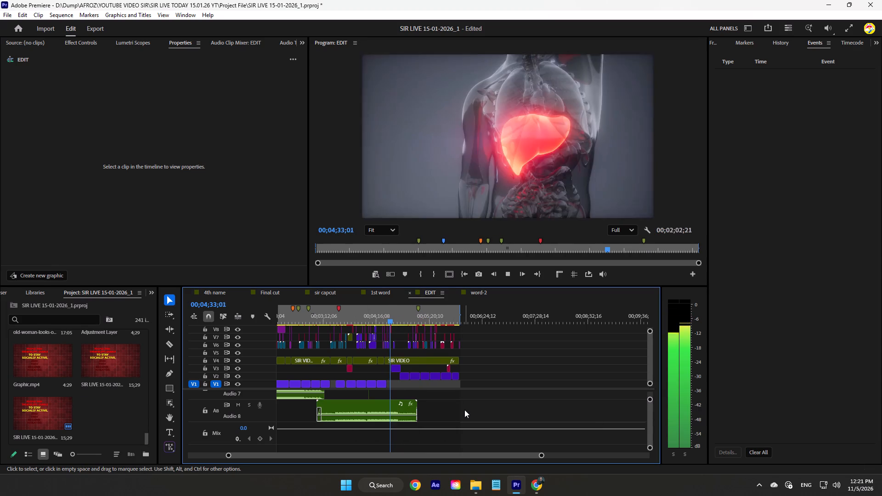
{"action": "key", "text": "space"}
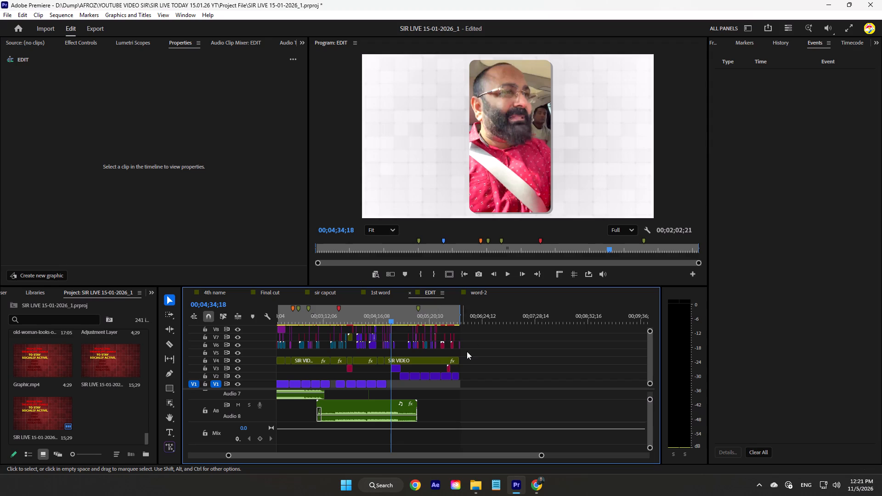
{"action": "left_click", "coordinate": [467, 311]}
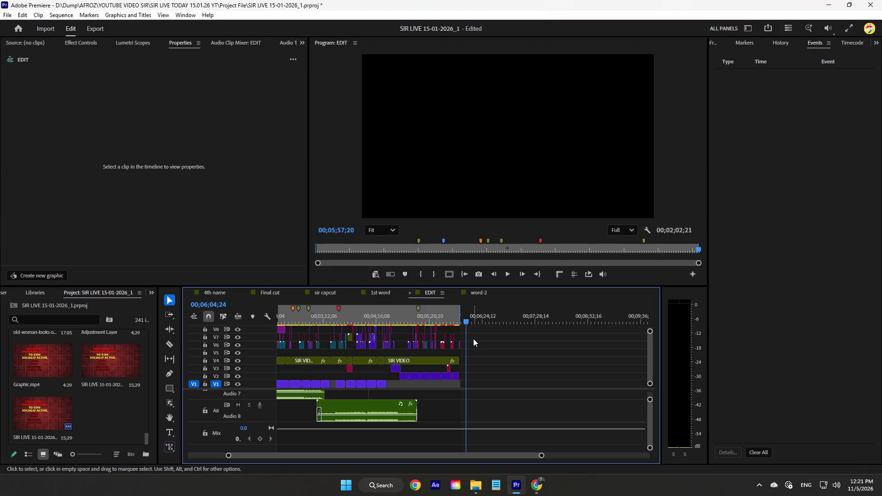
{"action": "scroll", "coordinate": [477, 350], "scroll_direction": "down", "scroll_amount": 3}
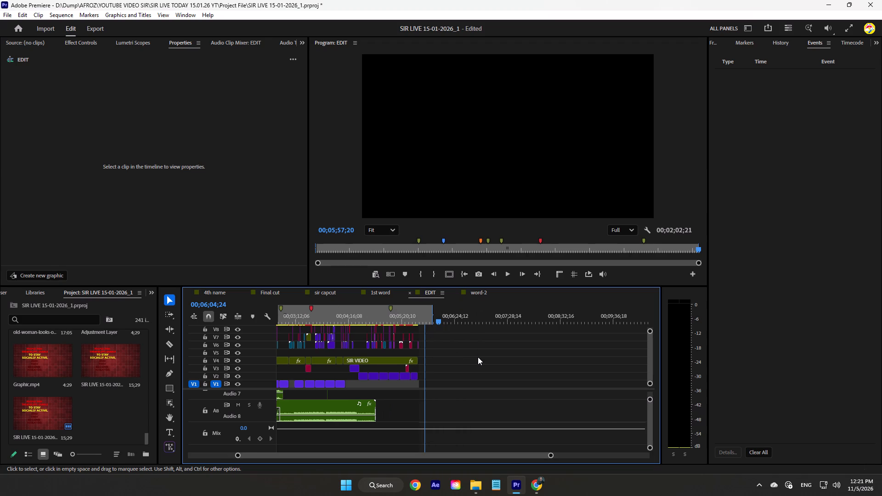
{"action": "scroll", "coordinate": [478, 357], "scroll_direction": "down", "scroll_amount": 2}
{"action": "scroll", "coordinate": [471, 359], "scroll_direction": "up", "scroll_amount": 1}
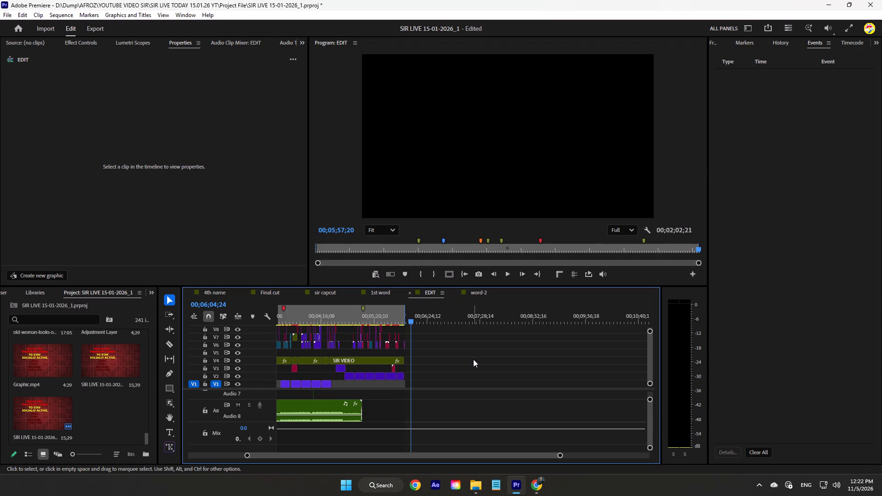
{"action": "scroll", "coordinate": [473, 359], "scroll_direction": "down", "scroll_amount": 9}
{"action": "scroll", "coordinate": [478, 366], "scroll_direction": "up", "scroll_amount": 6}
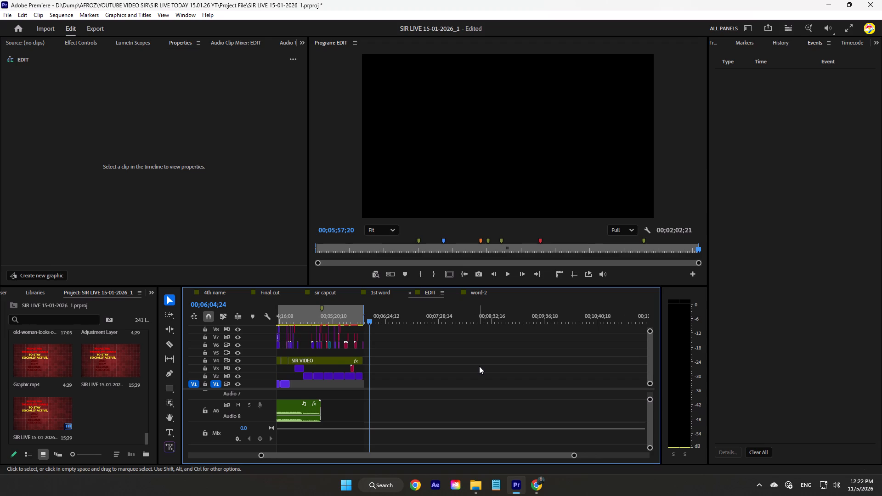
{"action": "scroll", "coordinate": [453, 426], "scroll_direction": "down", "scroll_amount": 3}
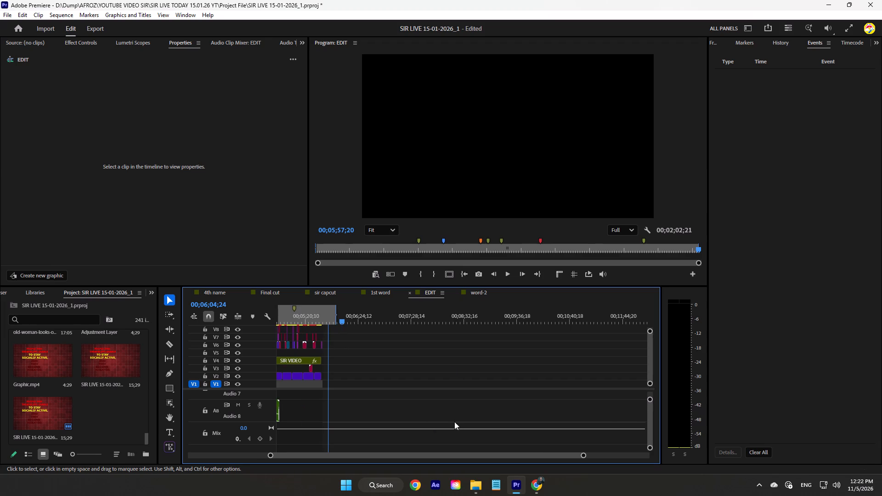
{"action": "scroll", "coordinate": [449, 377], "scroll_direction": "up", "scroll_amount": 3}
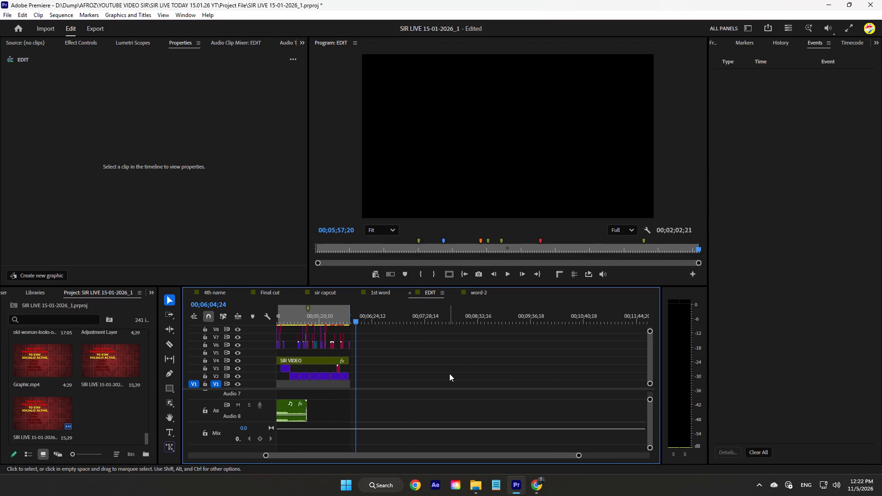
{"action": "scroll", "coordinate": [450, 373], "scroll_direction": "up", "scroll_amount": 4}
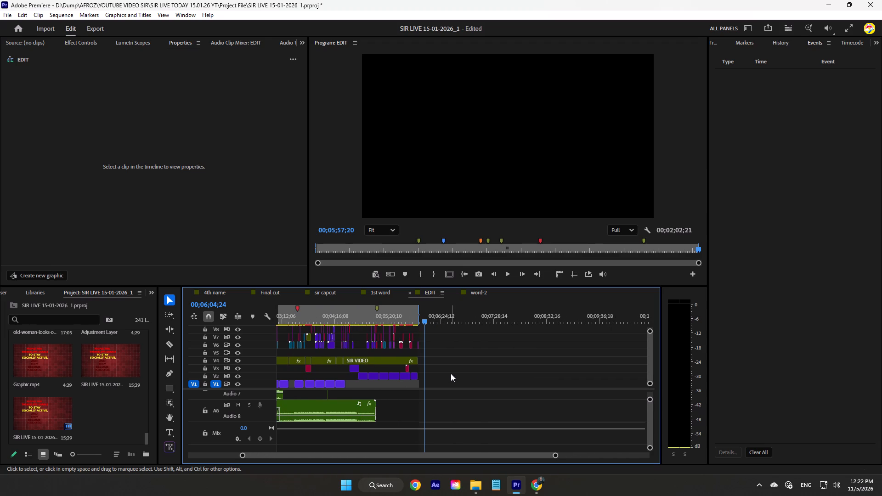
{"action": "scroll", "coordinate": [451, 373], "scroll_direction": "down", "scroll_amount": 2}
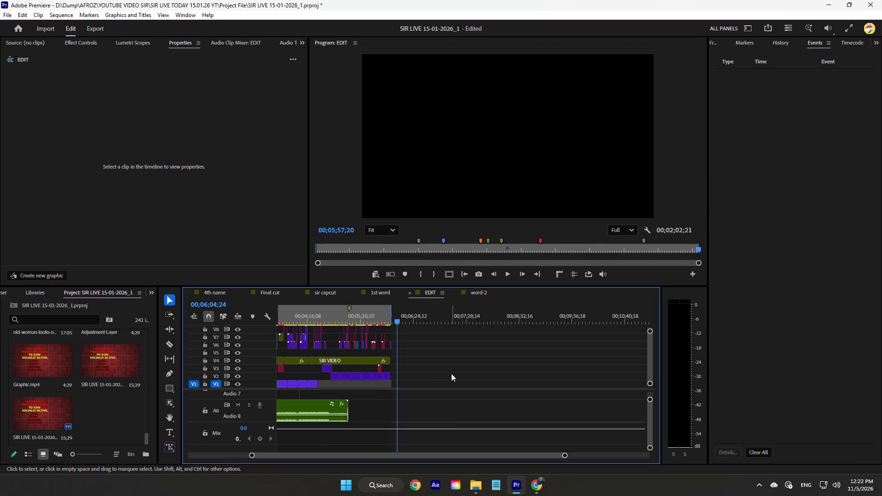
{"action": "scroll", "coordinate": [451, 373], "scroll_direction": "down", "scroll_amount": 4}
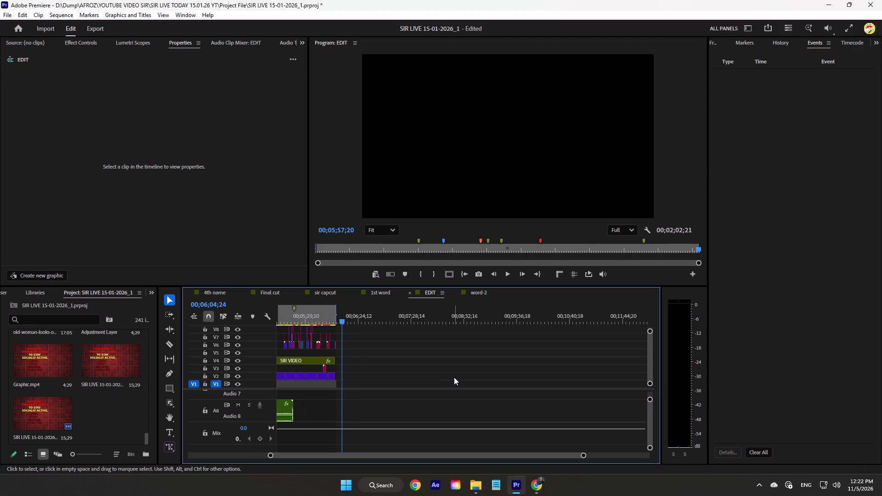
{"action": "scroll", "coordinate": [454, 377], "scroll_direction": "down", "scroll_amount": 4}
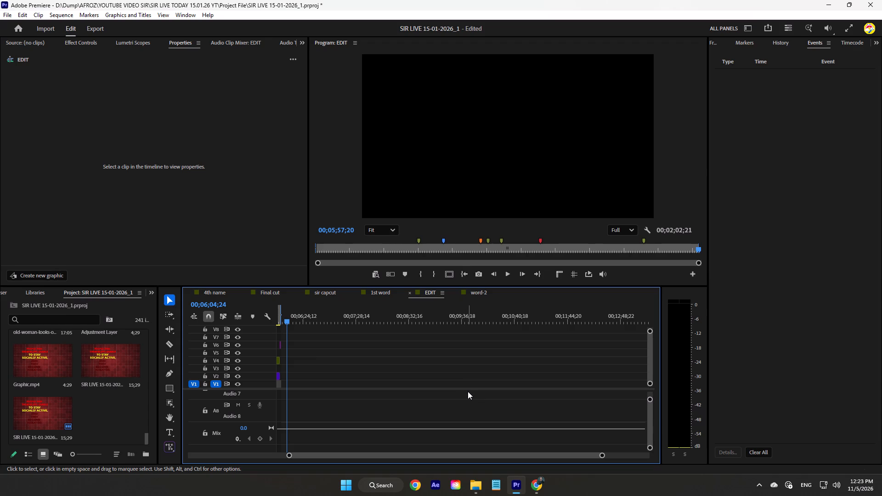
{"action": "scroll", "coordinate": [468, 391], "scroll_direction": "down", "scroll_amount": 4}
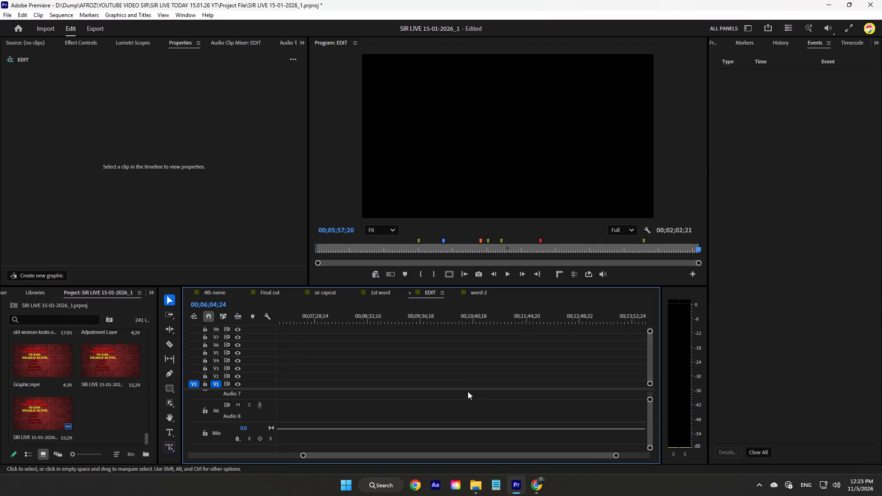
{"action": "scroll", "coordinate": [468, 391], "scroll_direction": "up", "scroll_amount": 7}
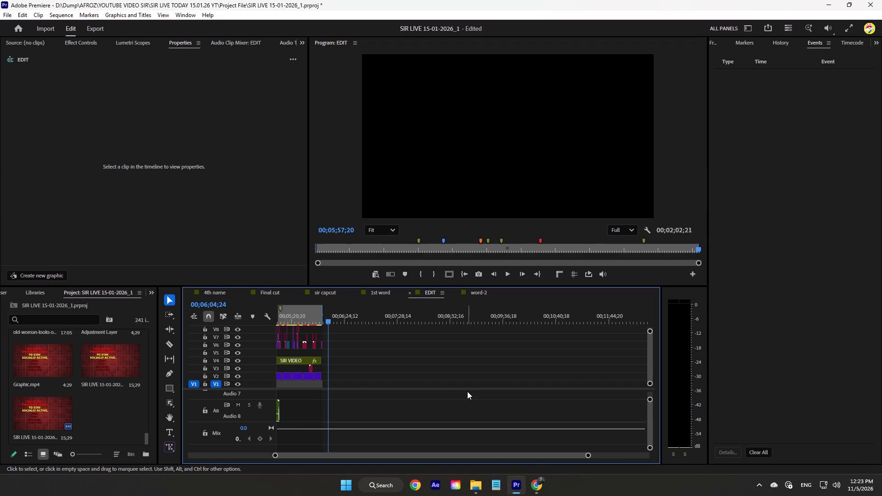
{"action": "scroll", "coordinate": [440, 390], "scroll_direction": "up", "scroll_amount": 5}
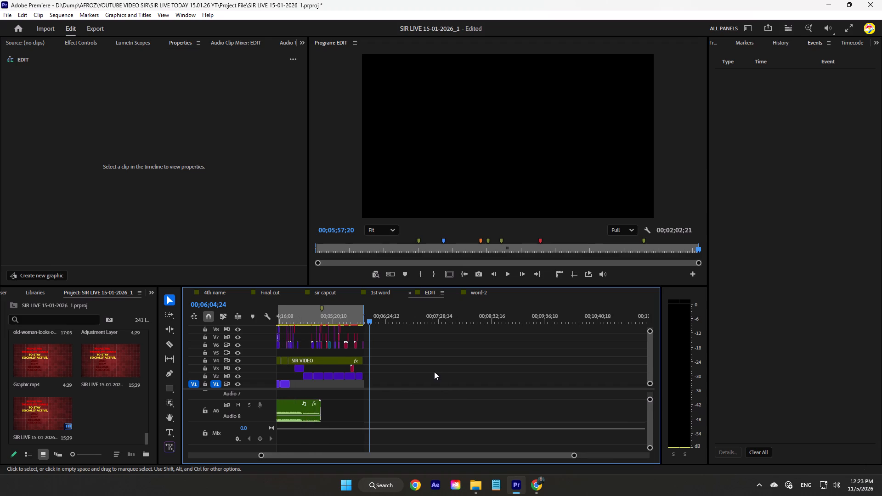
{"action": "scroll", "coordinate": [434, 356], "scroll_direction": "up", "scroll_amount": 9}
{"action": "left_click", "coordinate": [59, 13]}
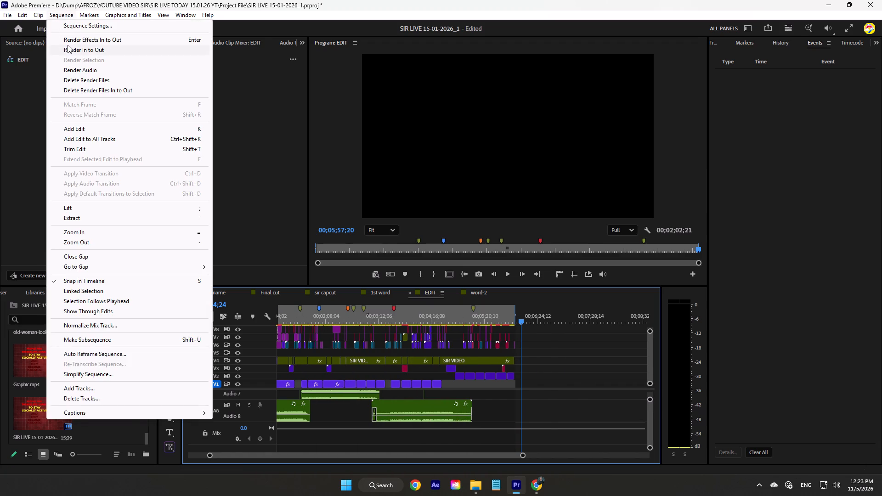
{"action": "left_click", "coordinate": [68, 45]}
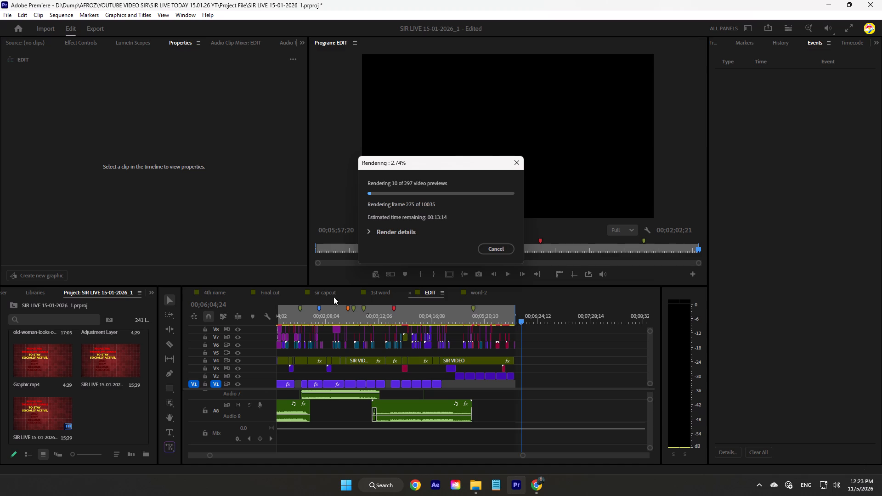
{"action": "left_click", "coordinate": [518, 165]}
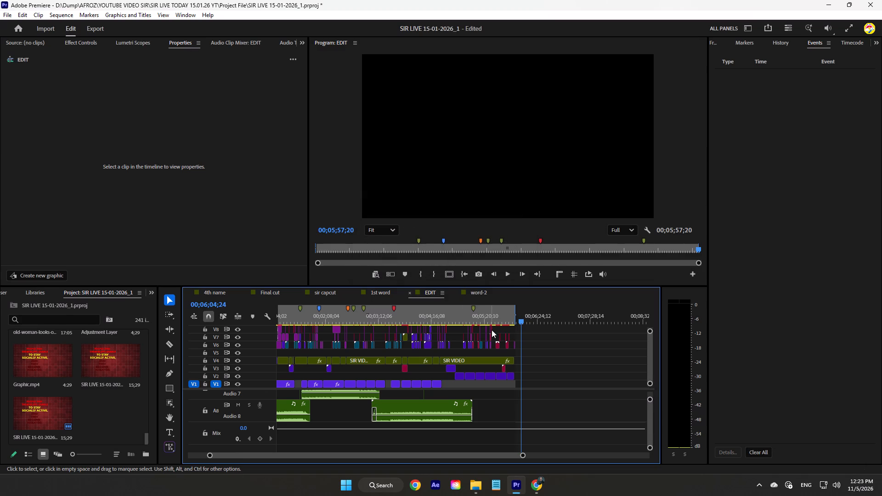
Duplicate the Epicness Inspiring music clip on Audio 8, placing the copy from about 00;03;56 to the end of the sequence.
{"action": "left_click", "coordinate": [493, 411]}
{"action": "left_click", "coordinate": [413, 406], "text": "alt"}
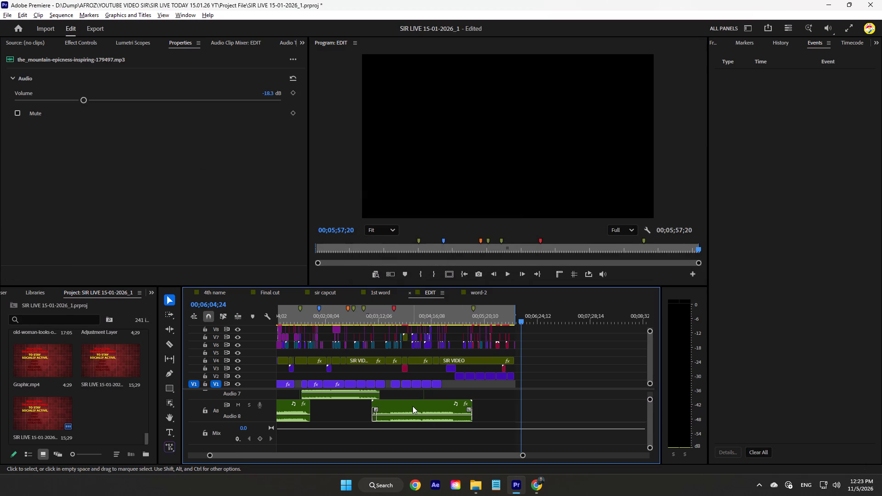
{"action": "left_click_drag", "start_coordinate": [414, 409], "coordinate": [496, 410], "text": "alt"}
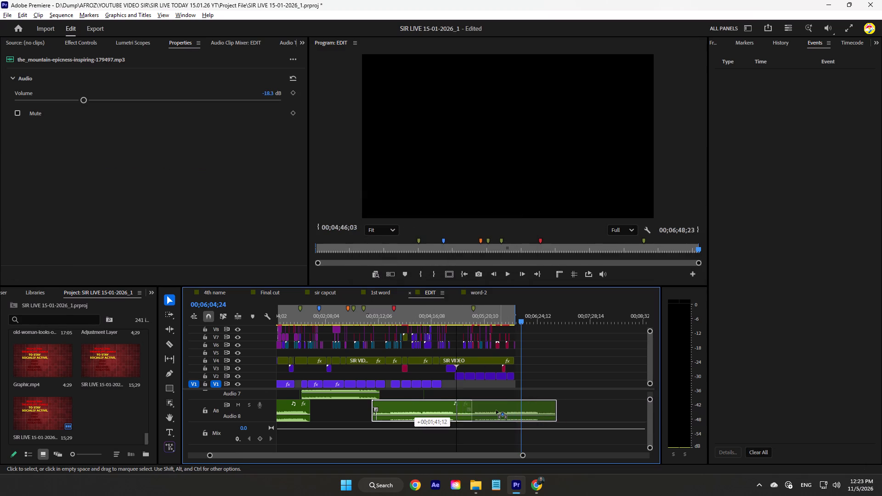
{"action": "left_click_drag", "start_coordinate": [496, 410], "coordinate": [458, 407], "text": "alt"}
{"action": "left_click", "coordinate": [548, 414]}
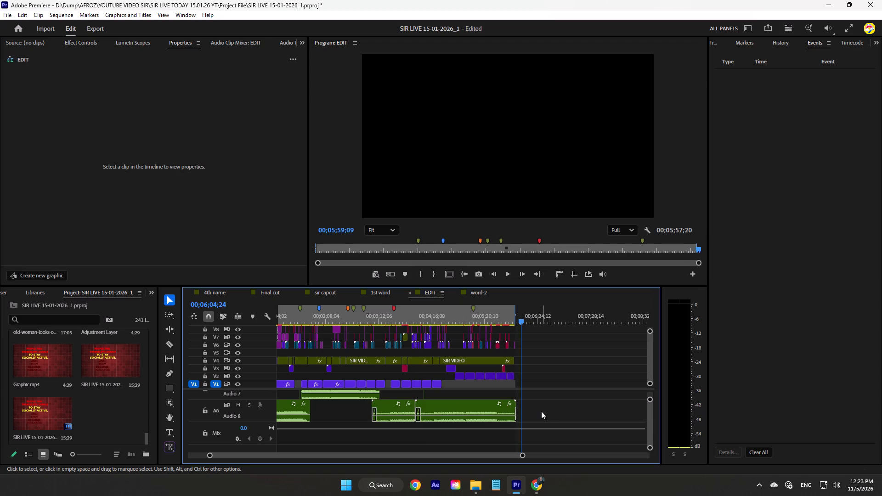
Trim the end of the copied Audio 8 music clip back to the end of the sequence, at 00;05;57;20.
{"action": "scroll", "coordinate": [520, 413], "scroll_direction": "up", "scroll_amount": 17, "text": "alt"}
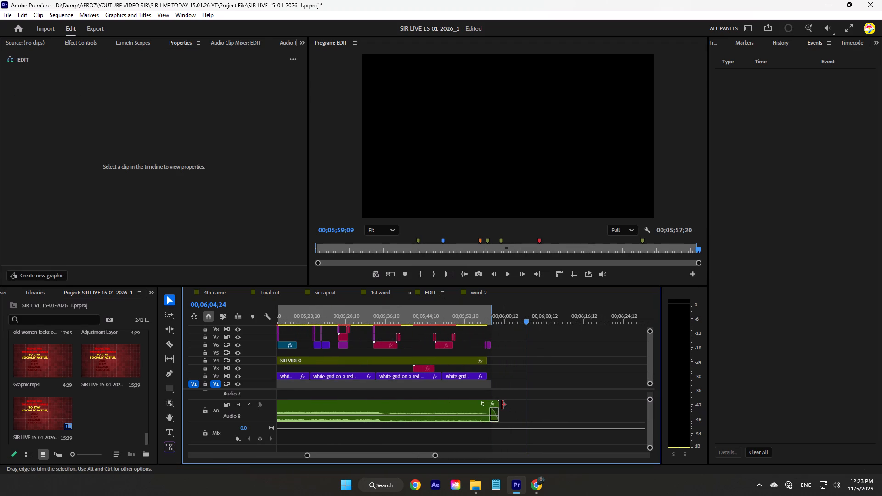
{"action": "left_click_drag", "start_coordinate": [501, 405], "coordinate": [489, 405]}
Play the EDIT sequence from about 00;03;49 to check the join between the two Audio 8 music clips.
{"action": "scroll", "coordinate": [511, 404], "scroll_direction": "up", "scroll_amount": 20}
{"action": "scroll", "coordinate": [511, 404], "scroll_direction": "up", "scroll_amount": 3}
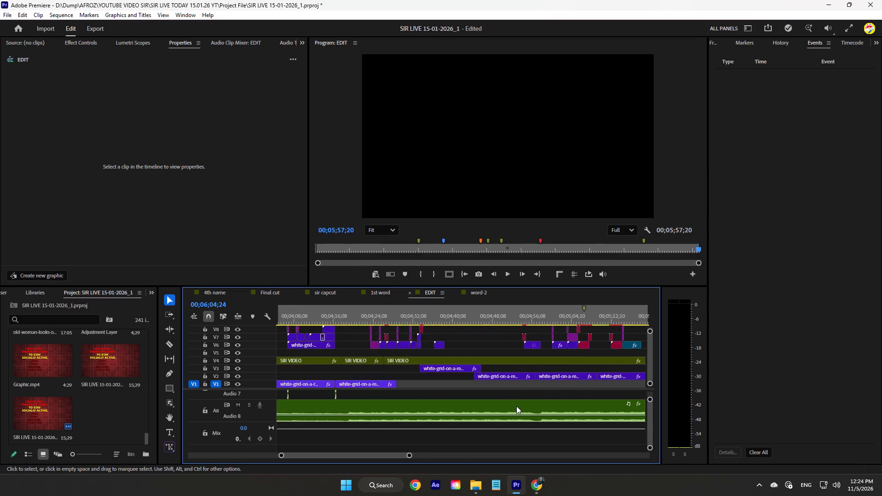
{"action": "scroll", "coordinate": [516, 406], "scroll_direction": "up", "scroll_amount": 15}
{"action": "scroll", "coordinate": [518, 406], "scroll_direction": "down", "scroll_amount": 1}
{"action": "left_click", "coordinate": [366, 319]}
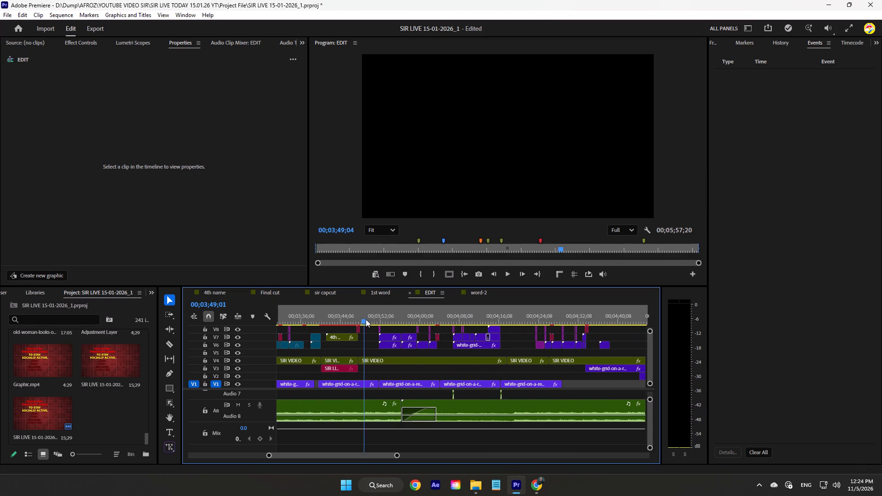
{"action": "key", "text": "space"}
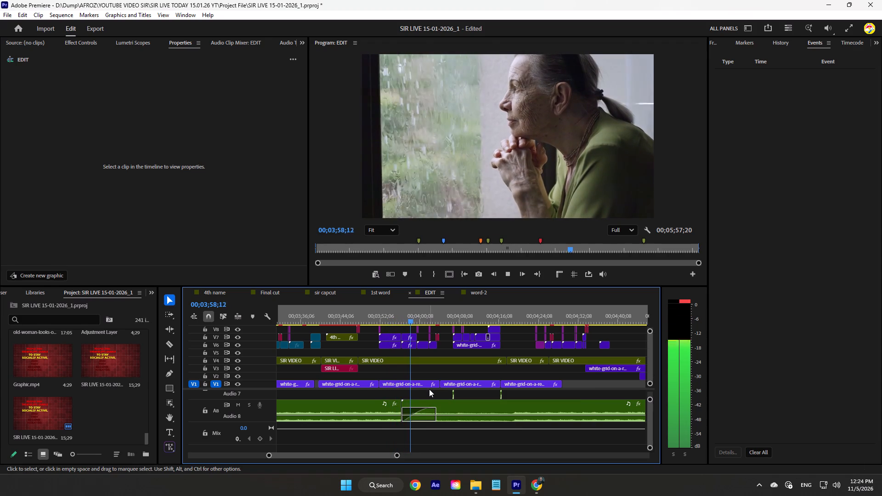
Remove the fade-in from the start of the copied Audio 8 clip and add a short fade-out to the clip before it.
{"action": "left_click", "coordinate": [430, 411]}
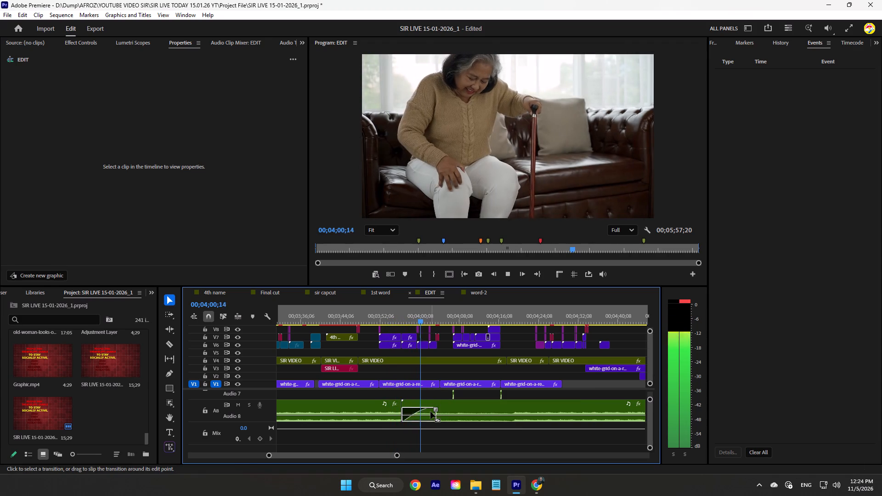
{"action": "left_click_drag", "start_coordinate": [435, 411], "coordinate": [359, 411]}
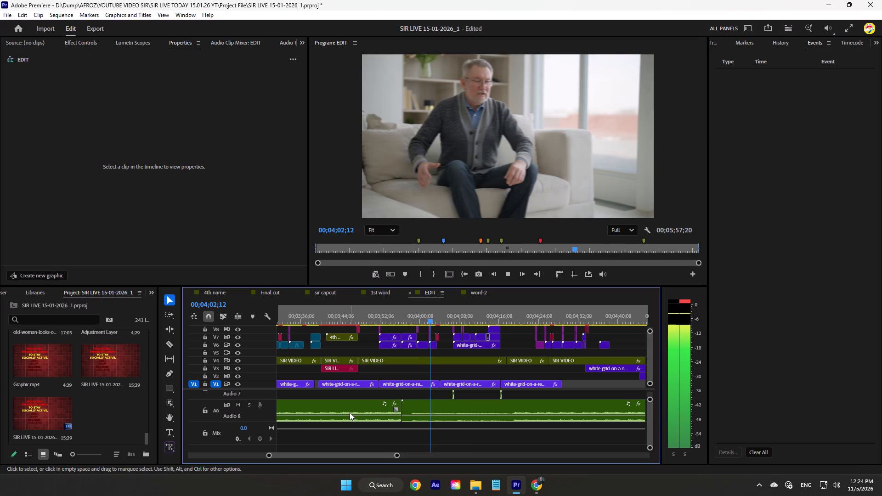
{"action": "left_click_drag", "start_coordinate": [396, 410], "coordinate": [398, 410]}
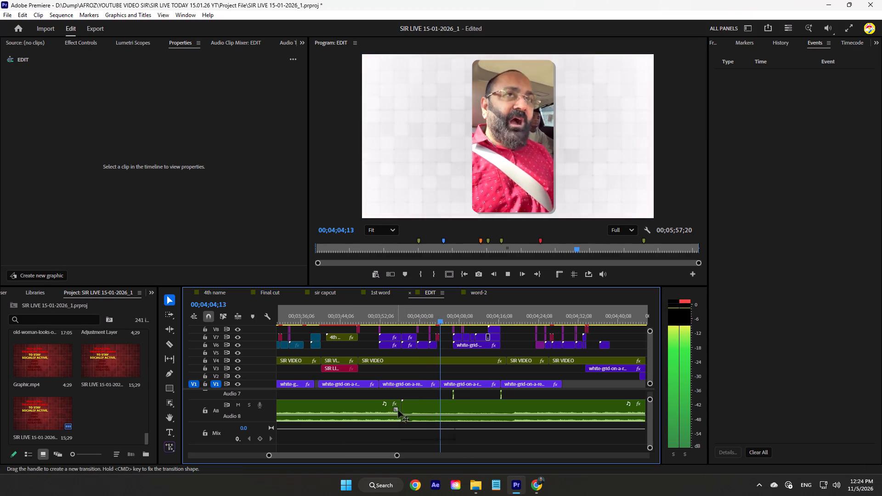
{"action": "left_click_drag", "start_coordinate": [398, 410], "coordinate": [405, 412]}
{"action": "left_click_drag", "start_coordinate": [396, 411], "coordinate": [391, 411]}
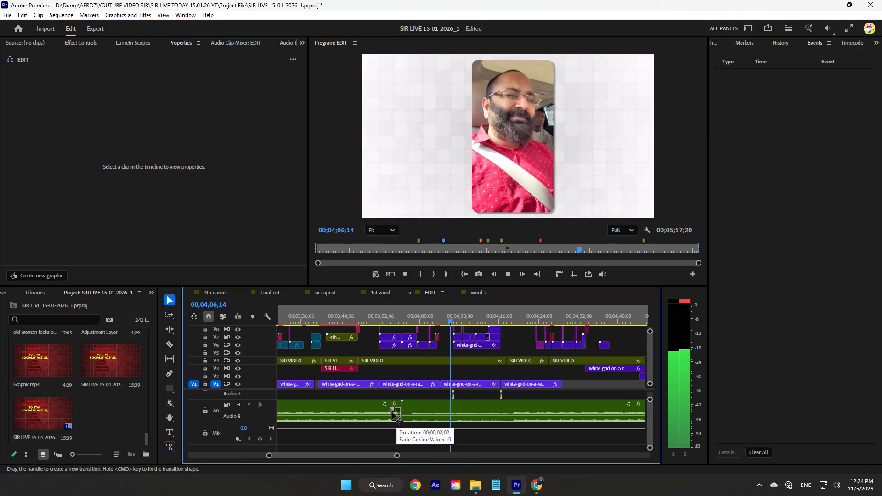
{"action": "left_click_drag", "start_coordinate": [391, 411], "coordinate": [389, 411]}
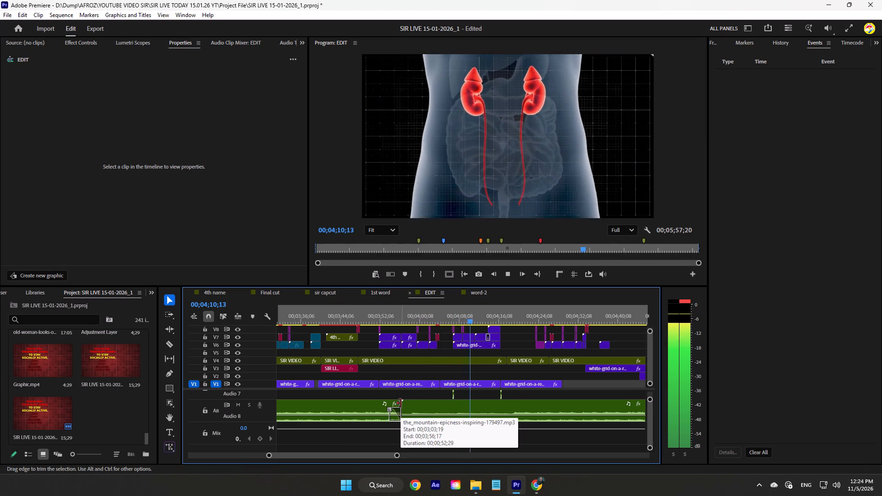
Split the copied Audio 8 music clip at 00;04;18;29 and delete its portion before the cut.
{"action": "left_click_drag", "start_coordinate": [501, 314], "coordinate": [507, 321]}
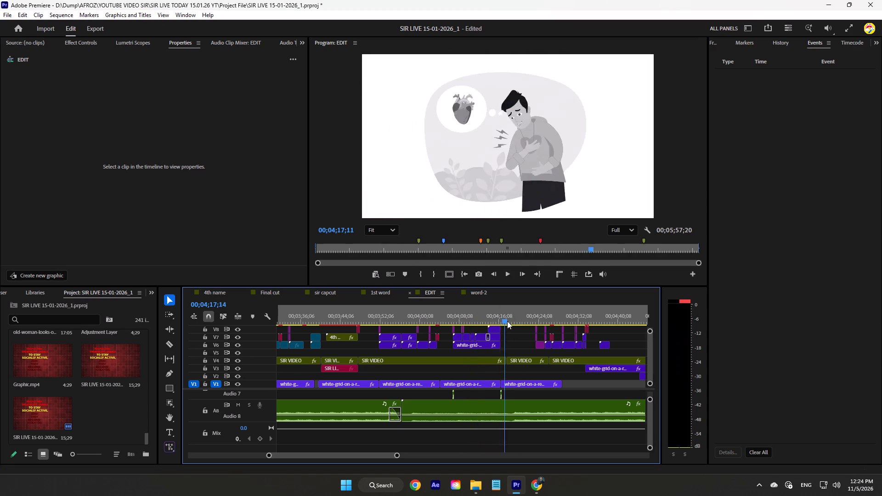
{"action": "left_click_drag", "start_coordinate": [507, 321], "coordinate": [514, 325]}
{"action": "key", "text": "c"}
{"action": "left_click", "coordinate": [513, 409]}
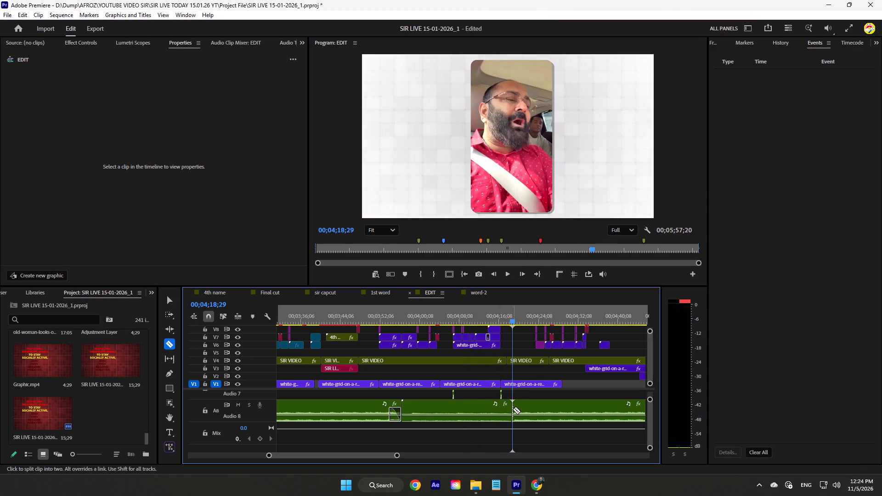
{"action": "key", "text": "v"}
{"action": "left_click", "coordinate": [493, 411]}
{"action": "key", "text": "BackSpace"}
Move the remaining Audio 8 music copy back to close the gap after the preceding clip, at about 00;03;56.
{"action": "right_click", "coordinate": [492, 411]}
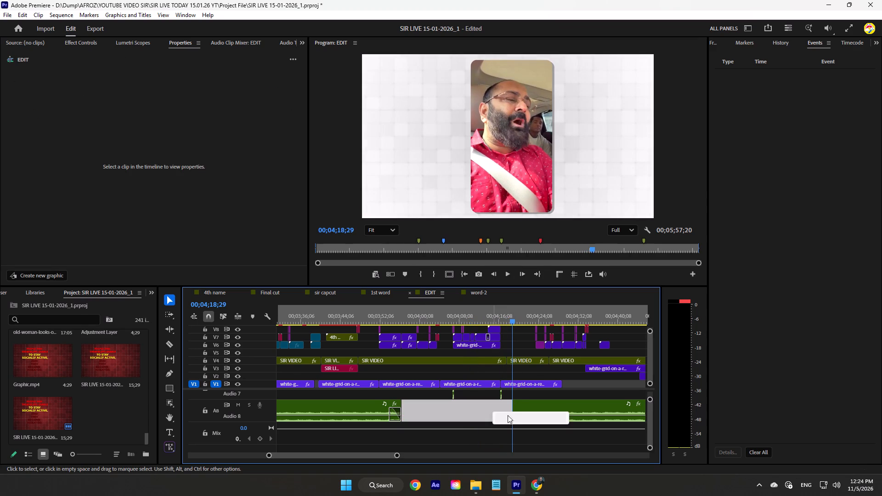
{"action": "left_click_drag", "start_coordinate": [542, 405], "coordinate": [430, 409]}
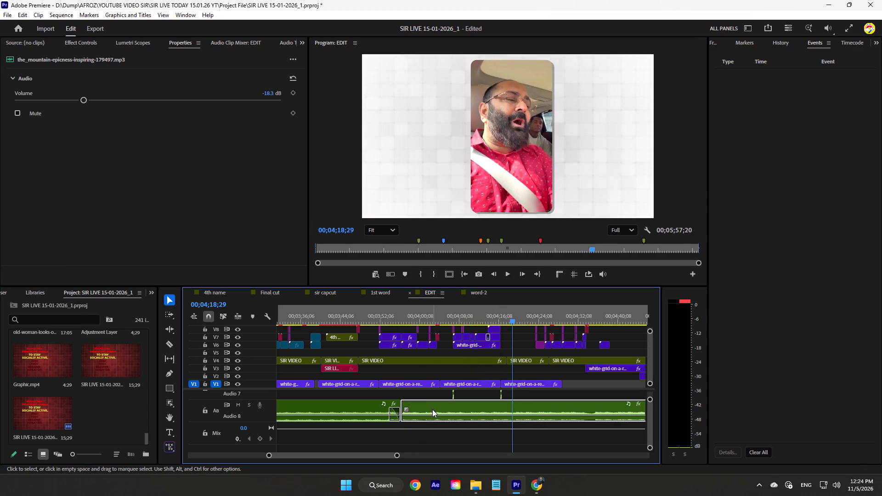
Play the EDIT sequence from about 00;03;53 to check the new Audio 8 music join.
{"action": "left_click", "coordinate": [383, 316]}
{"action": "key", "text": "space"}
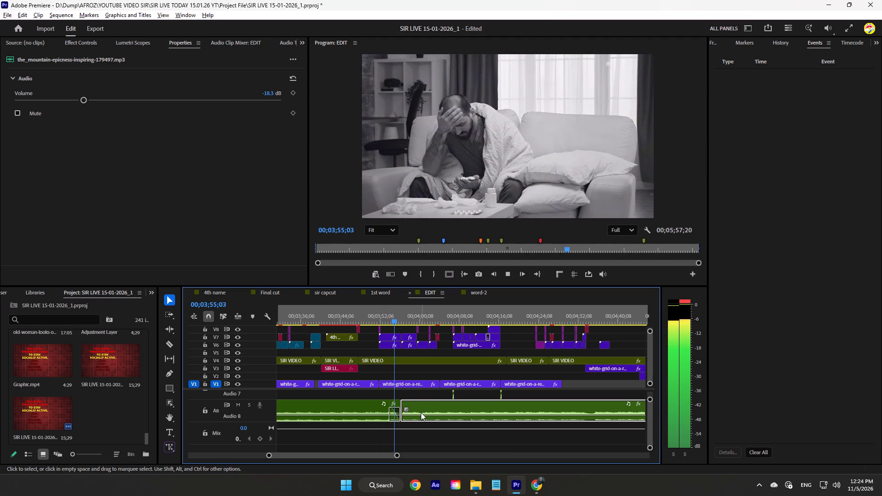
{"action": "scroll", "coordinate": [421, 412], "scroll_direction": "down", "scroll_amount": 3, "text": "ctrl"}
{"action": "scroll", "coordinate": [410, 403], "scroll_direction": "up", "scroll_amount": 7, "text": "ctrl"}
{"action": "scroll", "coordinate": [409, 394], "scroll_direction": "down", "scroll_amount": 4, "text": "ctrl"}
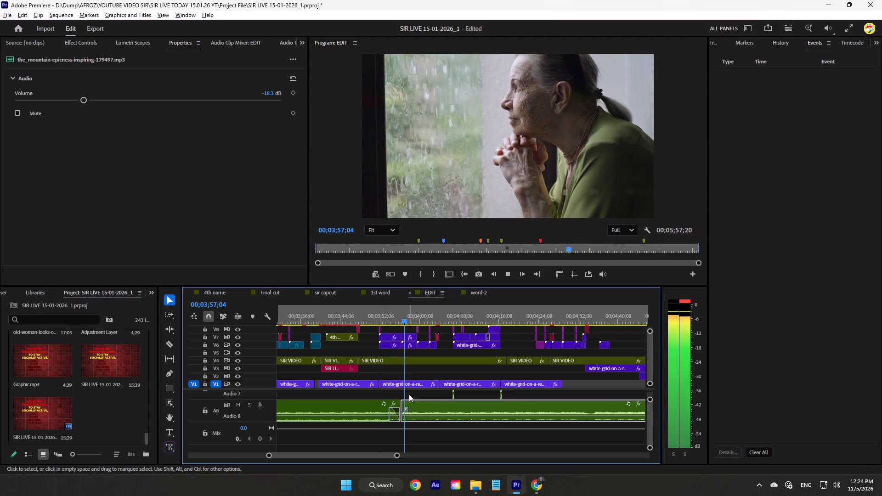
{"action": "scroll", "coordinate": [409, 394], "scroll_direction": "up", "scroll_amount": 2, "text": "ctrl"}
{"action": "left_click_drag", "start_coordinate": [649, 398], "coordinate": [646, 374]}
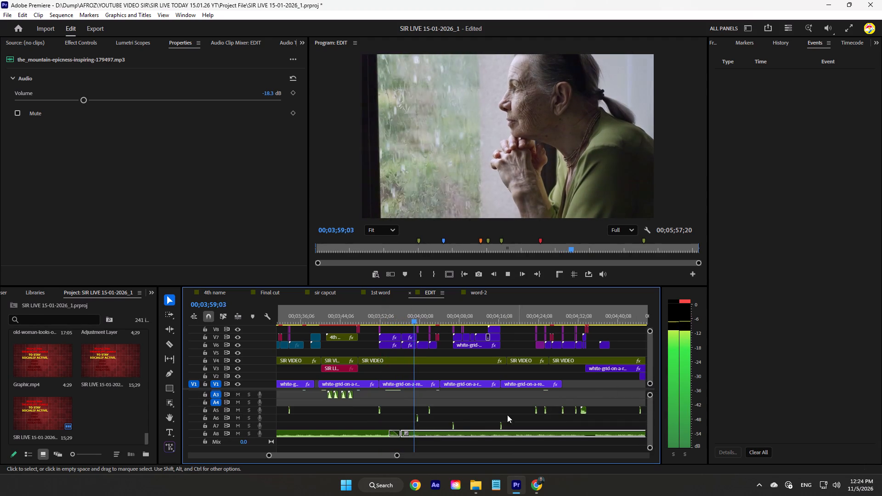
{"action": "left_click", "coordinate": [454, 412]}
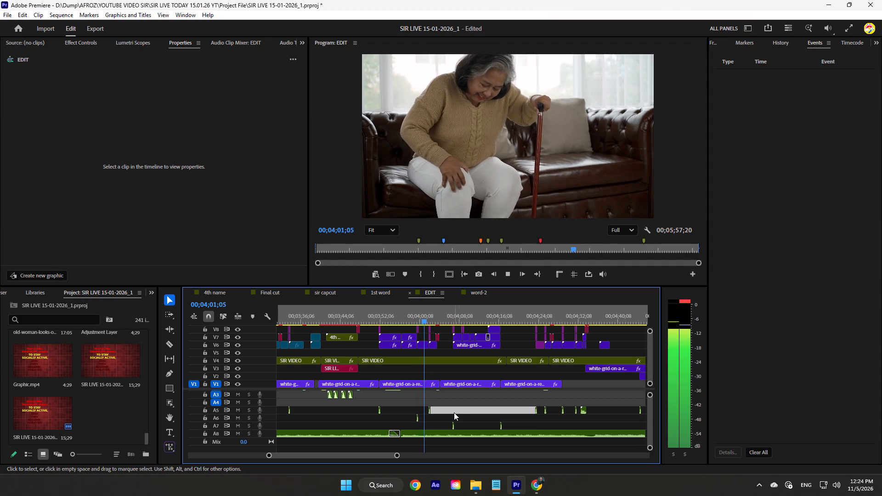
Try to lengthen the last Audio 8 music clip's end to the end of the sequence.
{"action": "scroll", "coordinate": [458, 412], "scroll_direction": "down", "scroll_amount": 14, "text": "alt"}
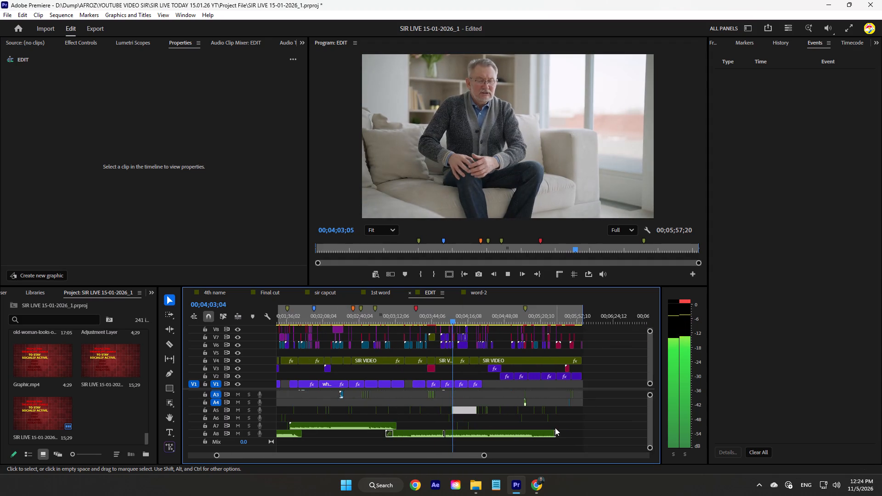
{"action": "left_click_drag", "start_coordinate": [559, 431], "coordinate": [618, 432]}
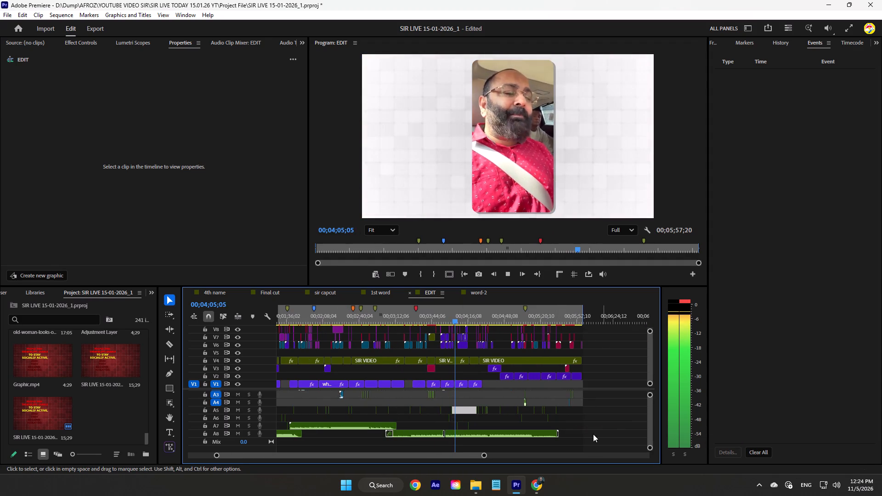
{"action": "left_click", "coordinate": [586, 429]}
Duplicate the Audio 8 music clip with the opening fade so the copy follows the last music clip, starting at about 00;05;15.
{"action": "scroll", "coordinate": [579, 426], "scroll_direction": "down", "scroll_amount": 1, "text": "alt"}
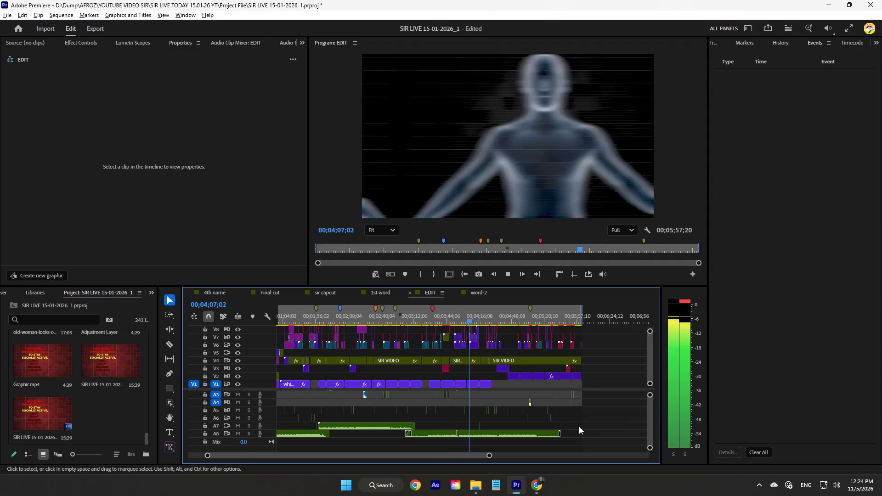
{"action": "scroll", "coordinate": [578, 426], "scroll_direction": "up", "scroll_amount": 1}
{"action": "scroll", "coordinate": [578, 426], "scroll_direction": "down", "scroll_amount": 3}
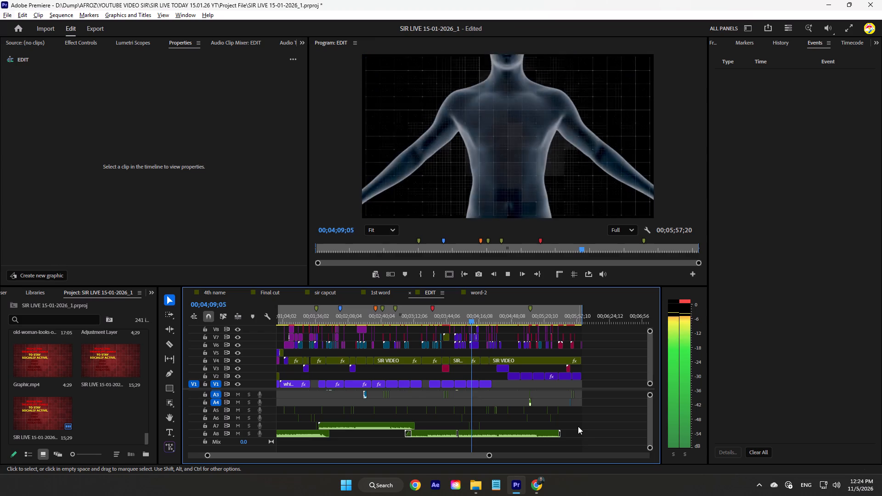
{"action": "scroll", "coordinate": [577, 426], "scroll_direction": "down", "scroll_amount": 7}
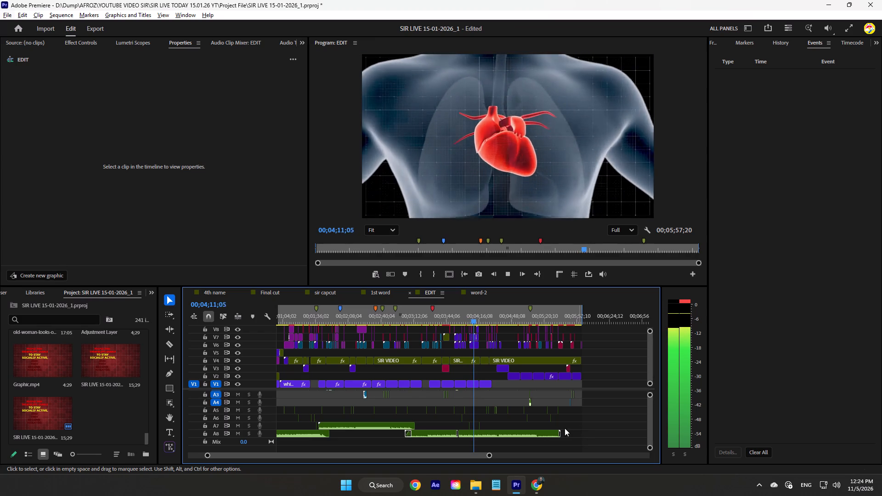
{"action": "left_click", "coordinate": [433, 434]}
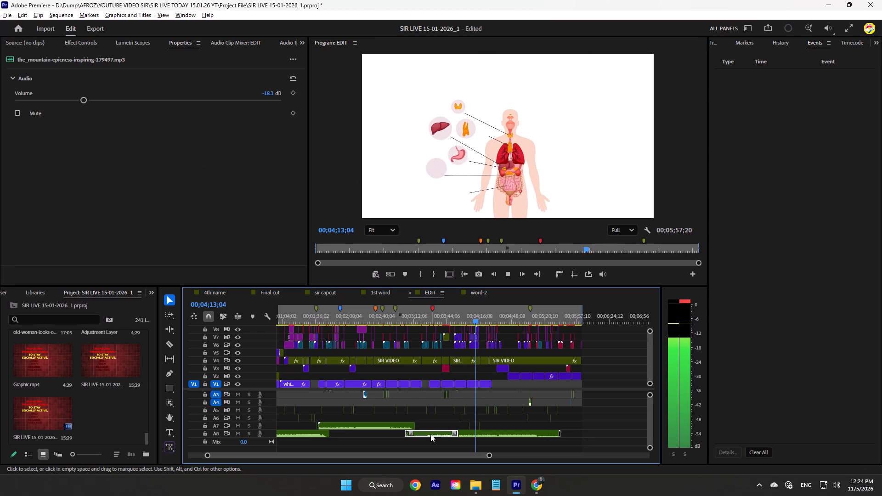
{"action": "left_click_drag", "start_coordinate": [430, 434], "coordinate": [563, 436], "text": "alt"}
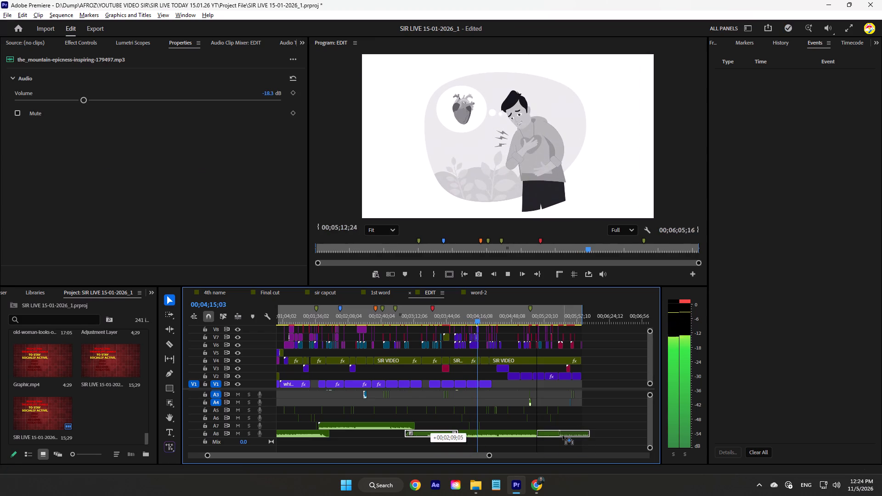
{"action": "left_click_drag", "start_coordinate": [563, 436], "coordinate": [566, 435], "text": "alt"}
{"action": "left_click", "coordinate": [605, 411]}
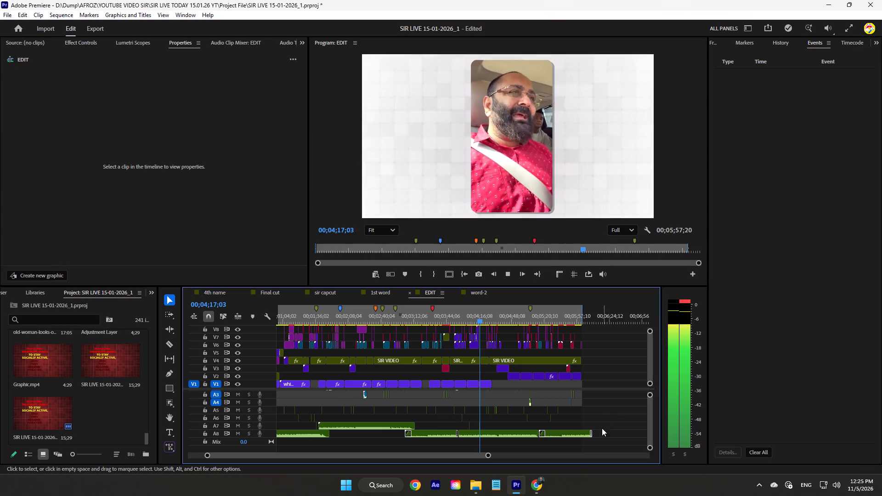
Trim the end of the new Audio 8 music copy back to the end of the sequence at 00;05;57;20.
{"action": "left_click_drag", "start_coordinate": [596, 432], "coordinate": [586, 433]}
{"action": "left_click", "coordinate": [559, 423]}
{"action": "left_click", "coordinate": [596, 422]}
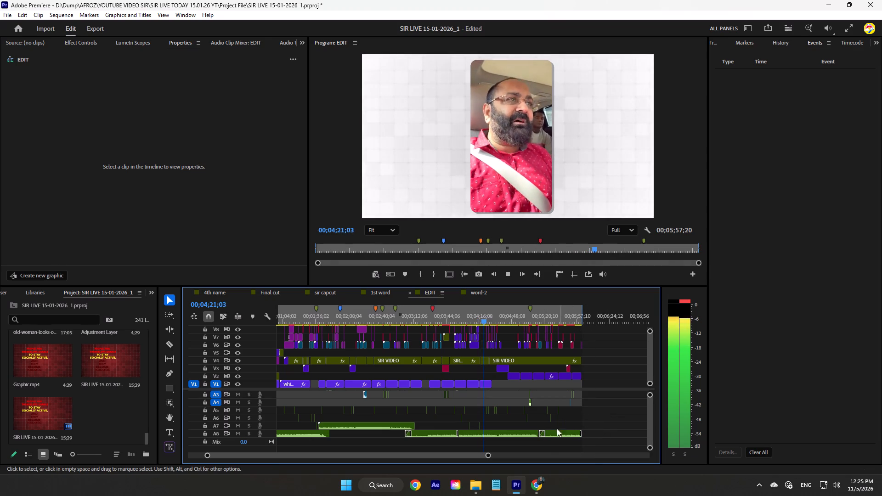
{"action": "left_click", "coordinate": [543, 443]}
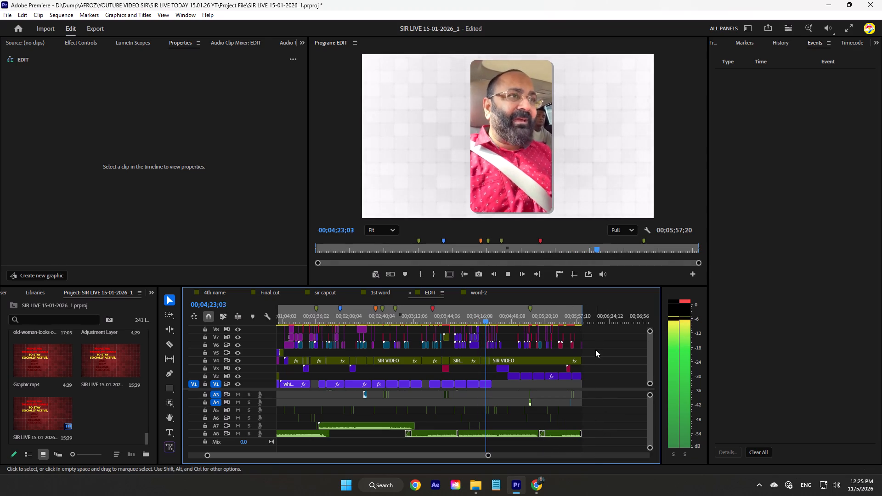
Delete the audio transition at the start of the new Audio 8 music copy, near 00;05;16;09.
{"action": "key", "text": "equal"}
{"action": "key", "text": "equal"}
{"action": "key", "text": "equal"}
{"action": "scroll", "coordinate": [543, 403], "scroll_direction": "down", "scroll_amount": 20}
{"action": "scroll", "coordinate": [543, 403], "scroll_direction": "down", "scroll_amount": 1}
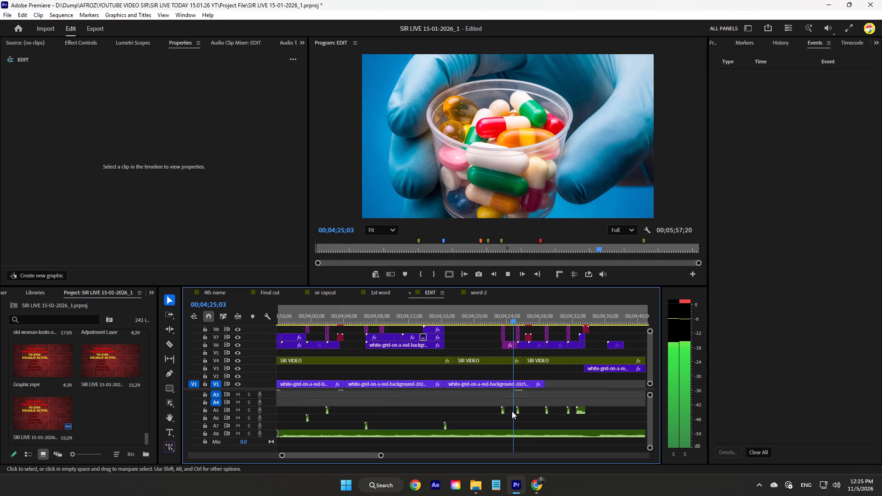
{"action": "scroll", "coordinate": [512, 411], "scroll_direction": "down", "scroll_amount": 20}
{"action": "scroll", "coordinate": [512, 411], "scroll_direction": "down", "scroll_amount": 5}
{"action": "type", "text": "----"}
{"action": "left_click", "coordinate": [438, 322]}
{"action": "key", "text": "equal"}
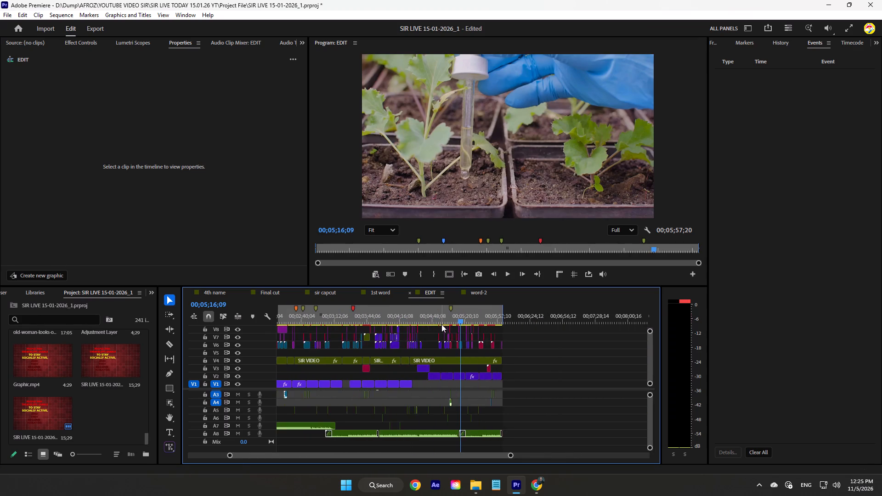
{"action": "key", "text": "equal"}
{"action": "type", "text": "=="}
{"action": "left_click", "coordinate": [484, 434]}
{"action": "key", "text": "equal"}
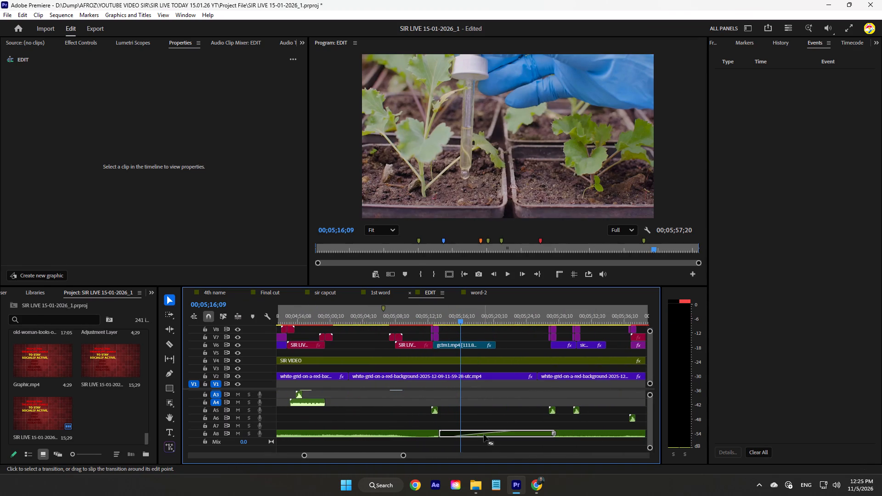
{"action": "key", "text": "BackSpace"}
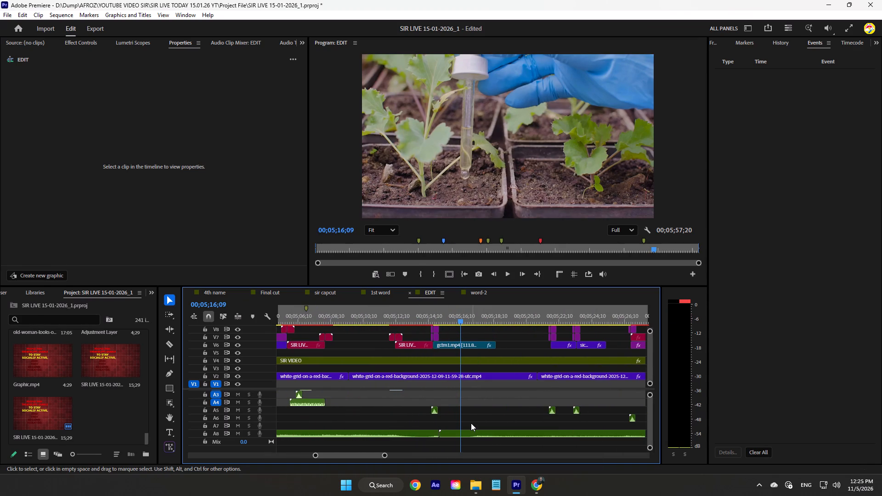
Play the EDIT sequence from just before the last Audio 8 music join, near 00;05;15, through to its end.
{"action": "key", "text": "equal"}
{"action": "left_click_drag", "start_coordinate": [424, 310], "coordinate": [410, 314]}
{"action": "key", "text": "space"}
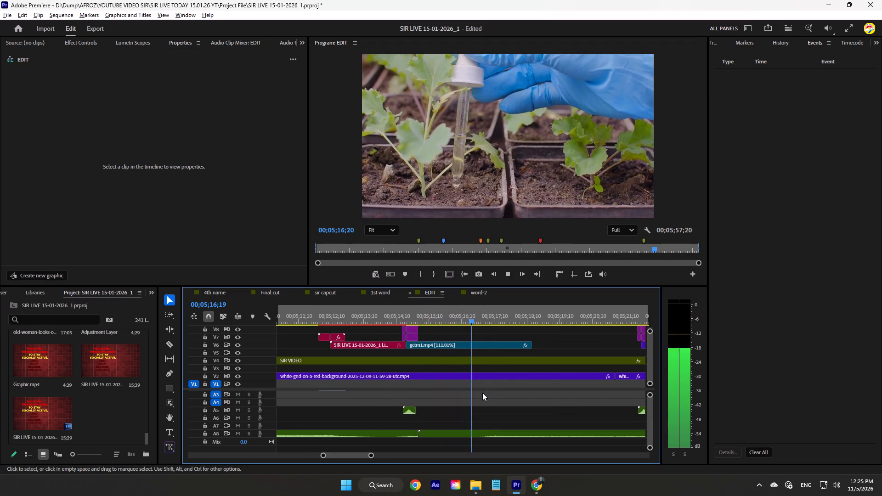
{"action": "scroll", "coordinate": [482, 393], "scroll_direction": "down", "scroll_amount": 20, "text": "alt"}
{"action": "scroll", "coordinate": [482, 393], "scroll_direction": "down", "scroll_amount": 3, "text": "alt"}
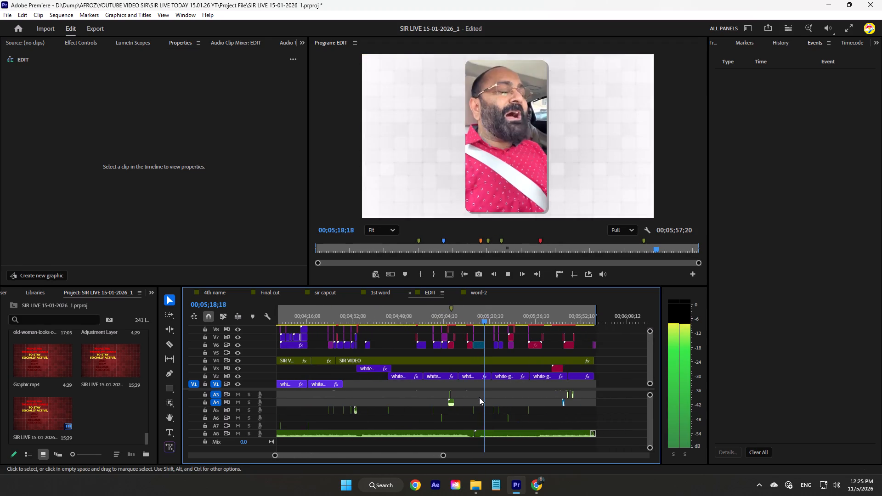
{"action": "scroll", "coordinate": [479, 397], "scroll_direction": "down", "scroll_amount": 1}
{"action": "scroll", "coordinate": [479, 397], "scroll_direction": "down", "scroll_amount": 6, "text": "alt"}
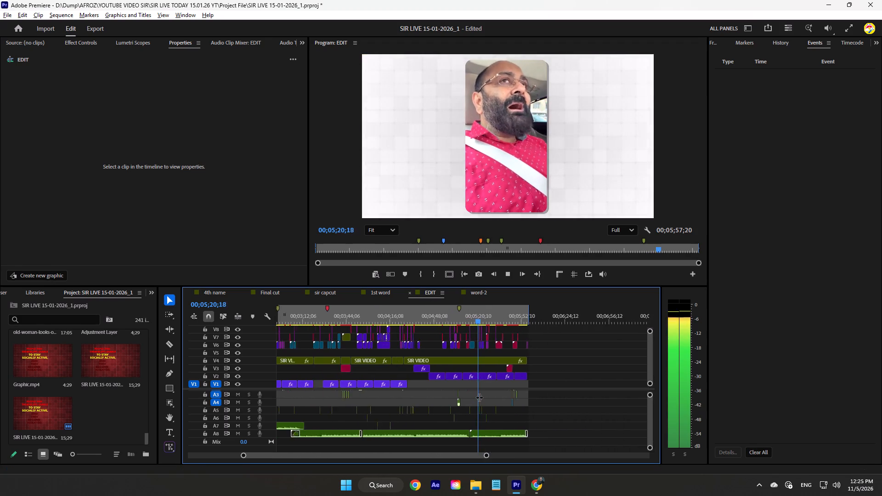
{"action": "scroll", "coordinate": [479, 397], "scroll_direction": "down", "scroll_amount": 10, "text": "alt"}
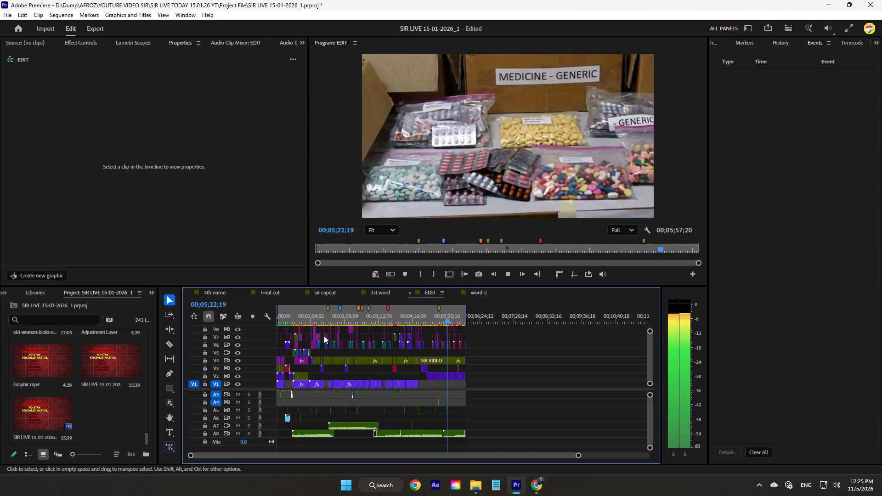
{"action": "scroll", "coordinate": [332, 359], "scroll_direction": "up", "scroll_amount": 5, "text": "ctrl"}
{"action": "scroll", "coordinate": [333, 359], "scroll_direction": "down", "scroll_amount": 3, "text": "ctrl"}
{"action": "scroll", "coordinate": [333, 359], "scroll_direction": "up", "scroll_amount": 3, "text": "ctrl"}
{"action": "scroll", "coordinate": [333, 359], "scroll_direction": "down", "scroll_amount": 1, "text": "ctrl"}
{"action": "scroll", "coordinate": [333, 359], "scroll_direction": "up", "scroll_amount": 2, "text": "ctrl"}
{"action": "scroll", "coordinate": [333, 359], "scroll_direction": "down", "scroll_amount": 5, "text": "ctrl"}
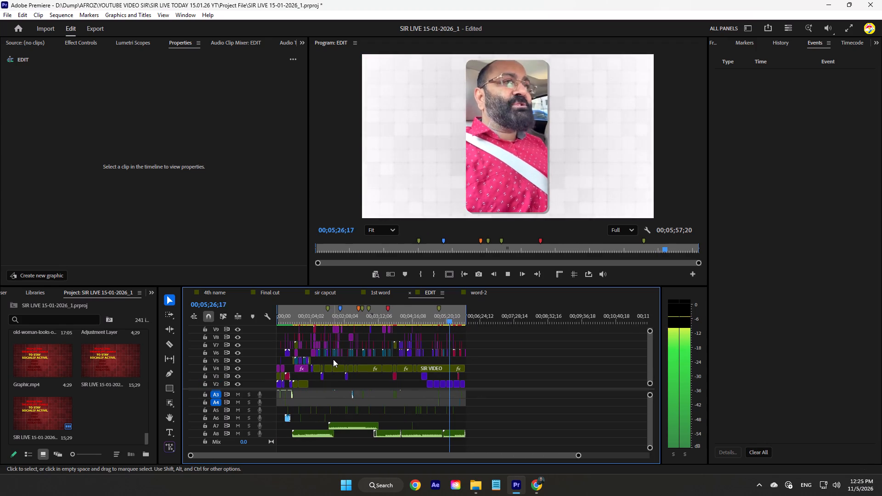
{"action": "scroll", "coordinate": [473, 346], "scroll_direction": "down", "scroll_amount": 2, "text": "alt"}
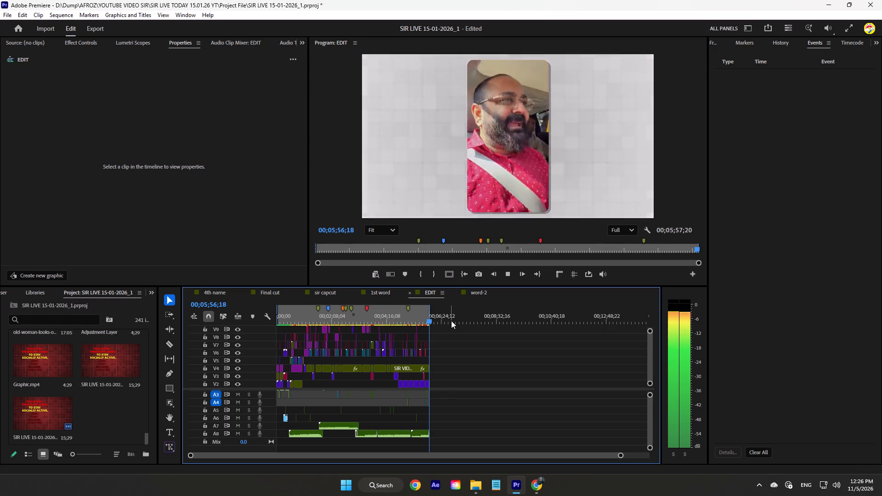
{"action": "left_click_drag", "start_coordinate": [451, 321], "coordinate": [445, 320]}
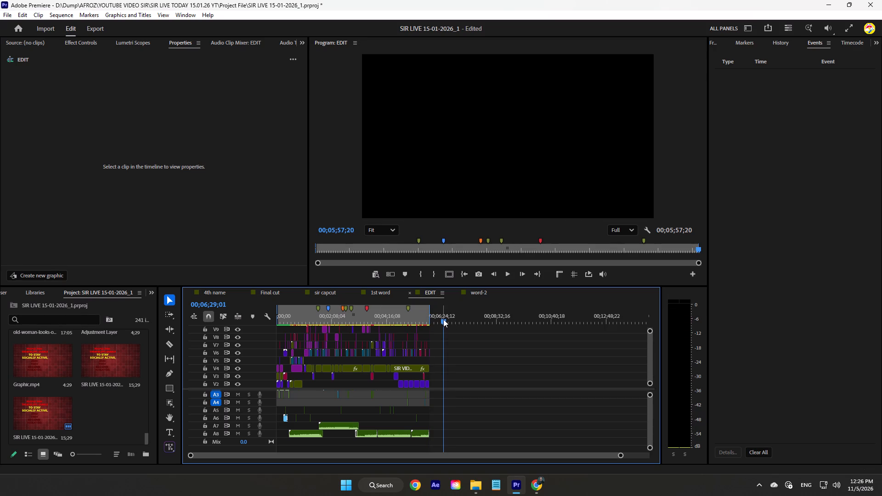